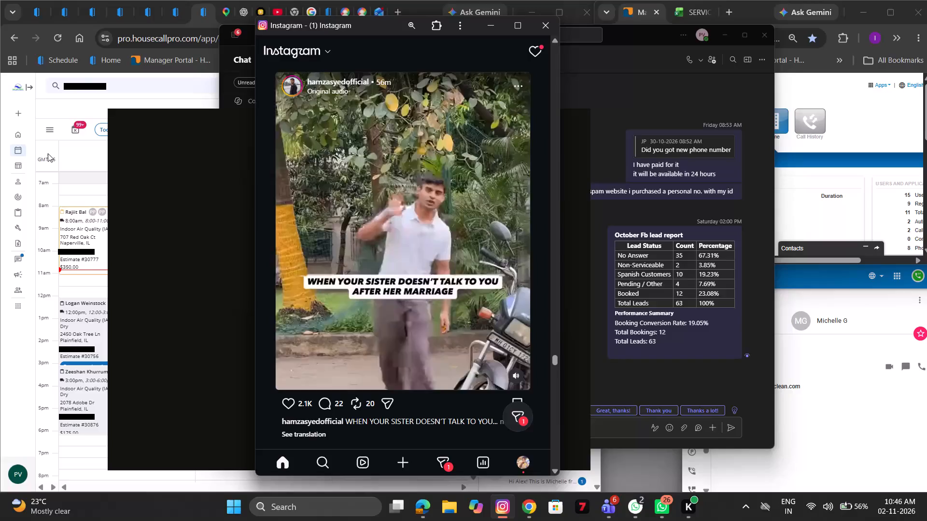
Switch from Instagram to the Housecall Pro schedule calendar in Chrome.
{"action": "left_click", "coordinate": [0, 302]}
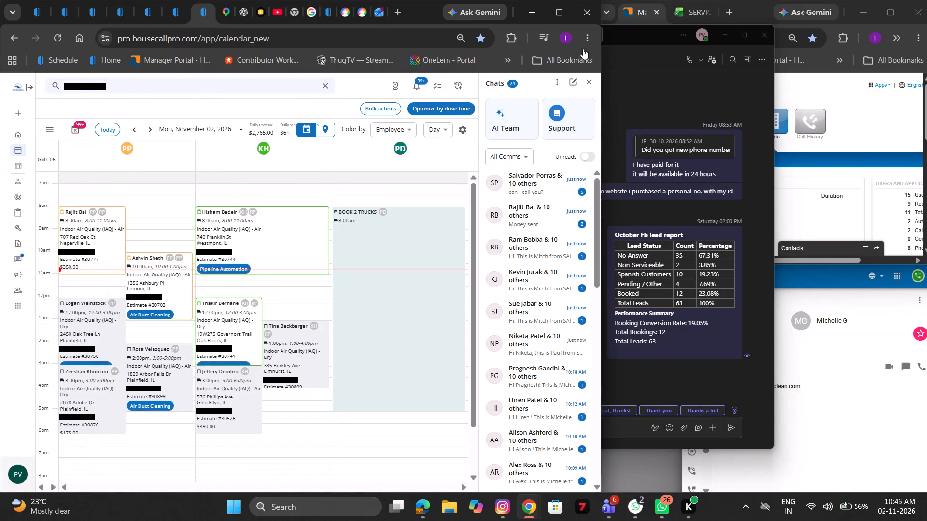
{"action": "scroll", "coordinate": [548, 357], "scroll_direction": "up", "scroll_amount": 3}
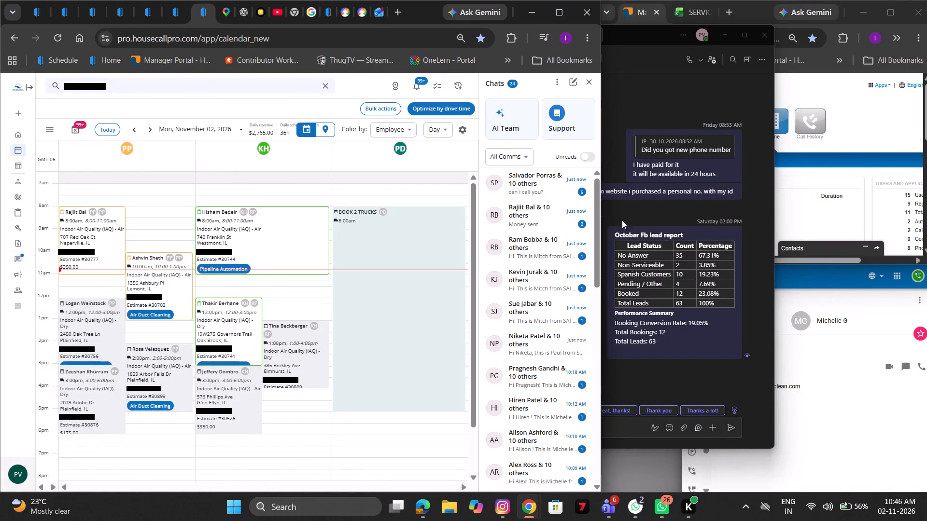
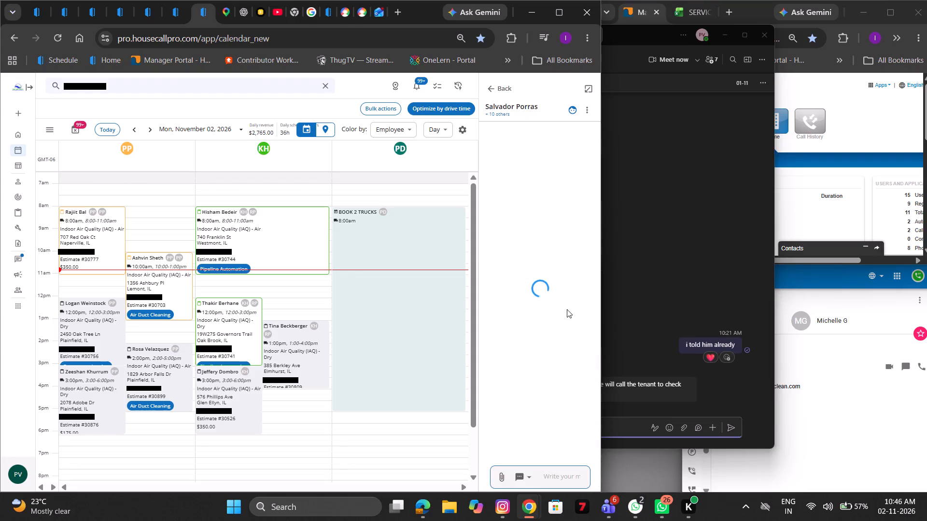
Review the most recent messages in the open customer conversation beside the schedule calendar.
{"action": "left_click", "coordinate": [562, 188]}
{"action": "right_click", "coordinate": [562, 188]}
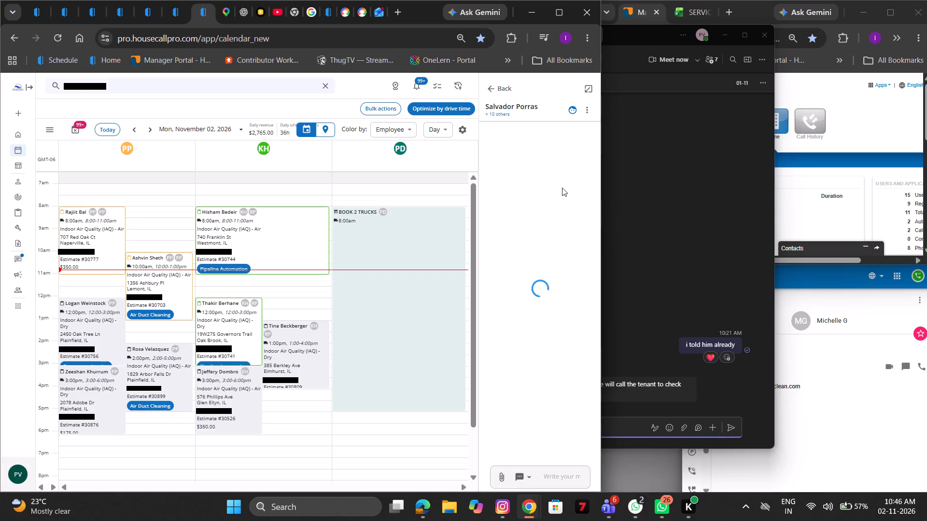
{"action": "double_click", "coordinate": [562, 188]}
{"action": "right_click", "coordinate": [562, 188]}
{"action": "left_click", "coordinate": [562, 188]}
{"action": "scroll", "coordinate": [562, 188], "scroll_direction": "down", "scroll_amount": 1}
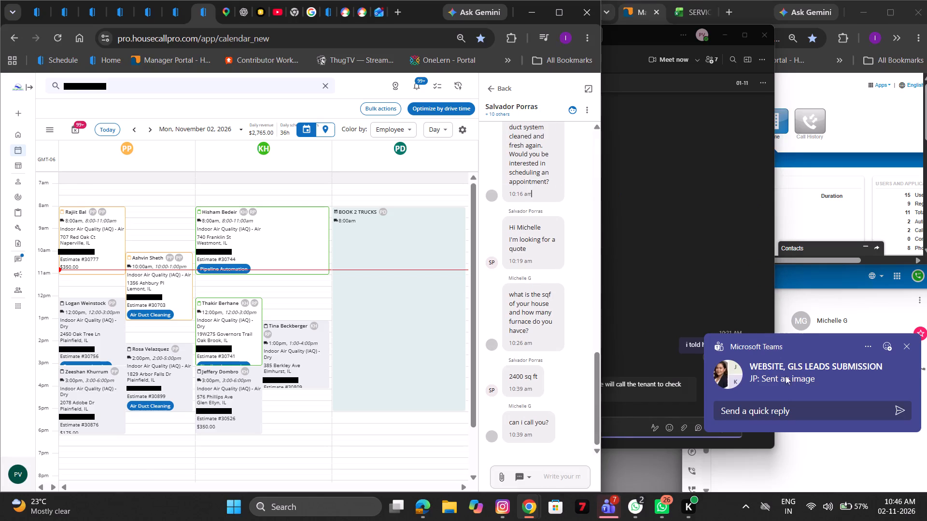
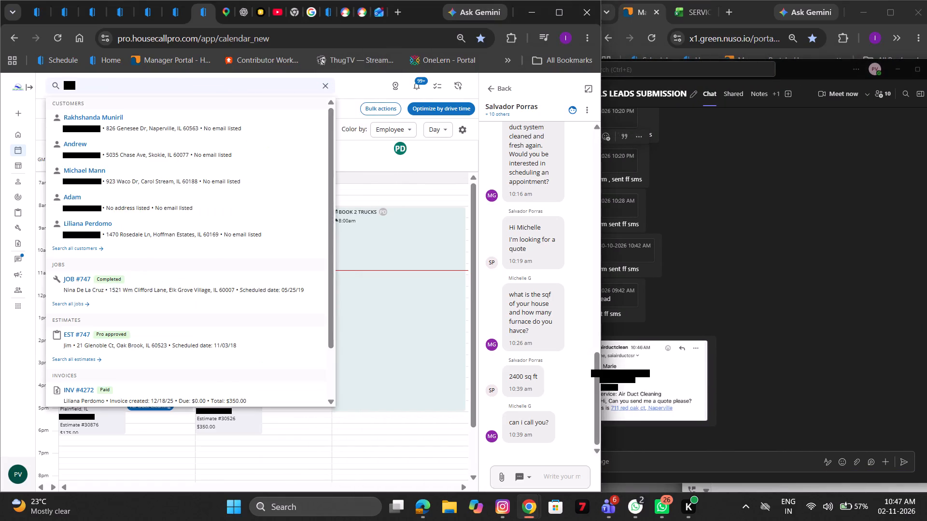
Search the Housecall Pro records for the phone number given in the new air duct cleaning lead.
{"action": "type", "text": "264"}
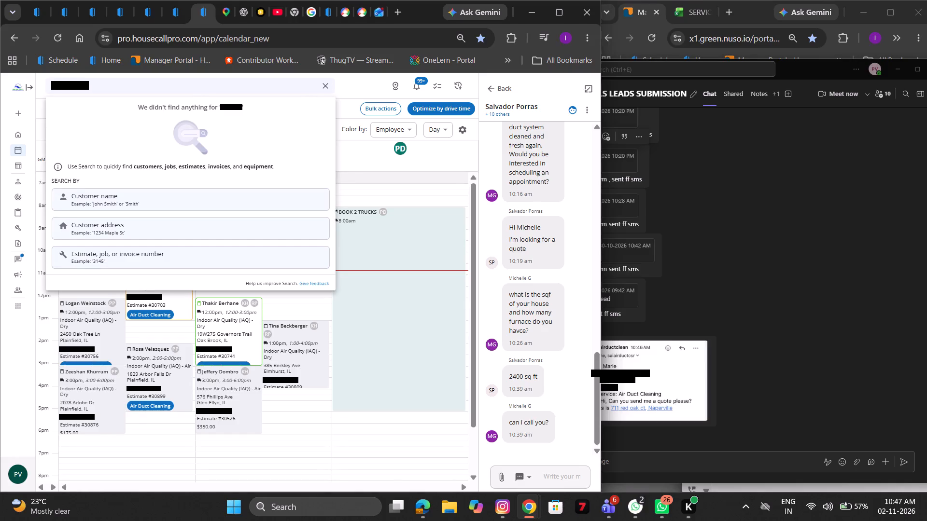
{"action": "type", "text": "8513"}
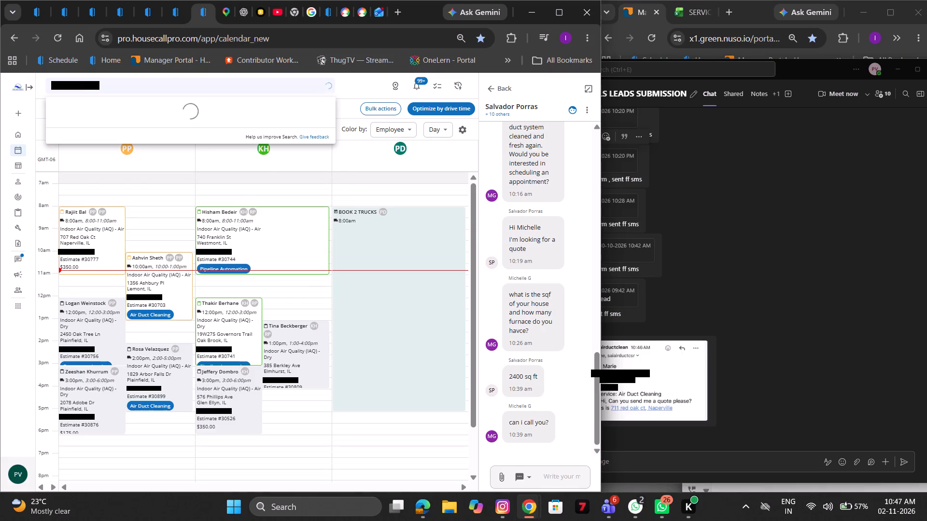
{"action": "left_click", "coordinate": [216, 93]}
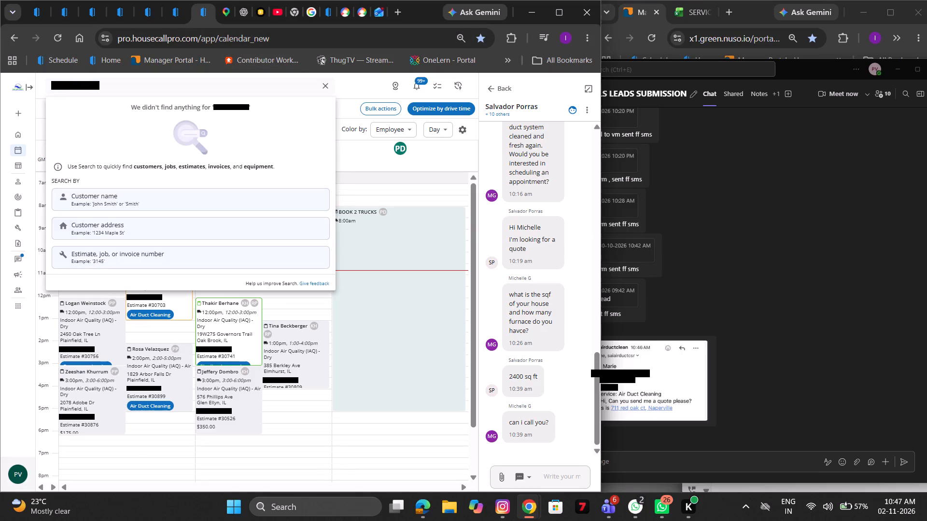
{"action": "left_click", "coordinate": [216, 93]}
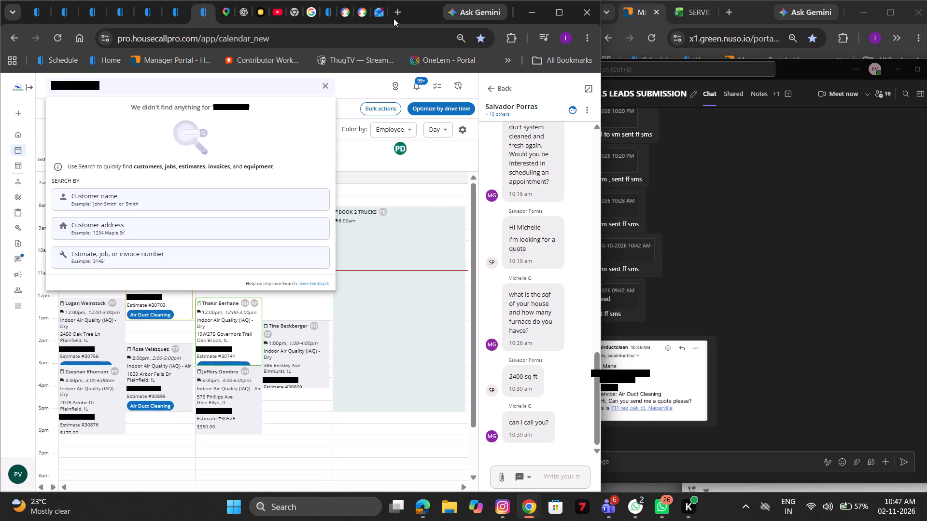
Look up the new lead's Naperville property address on Google in a new tab and examine the property listings.
{"action": "left_click", "coordinate": [398, 12]}
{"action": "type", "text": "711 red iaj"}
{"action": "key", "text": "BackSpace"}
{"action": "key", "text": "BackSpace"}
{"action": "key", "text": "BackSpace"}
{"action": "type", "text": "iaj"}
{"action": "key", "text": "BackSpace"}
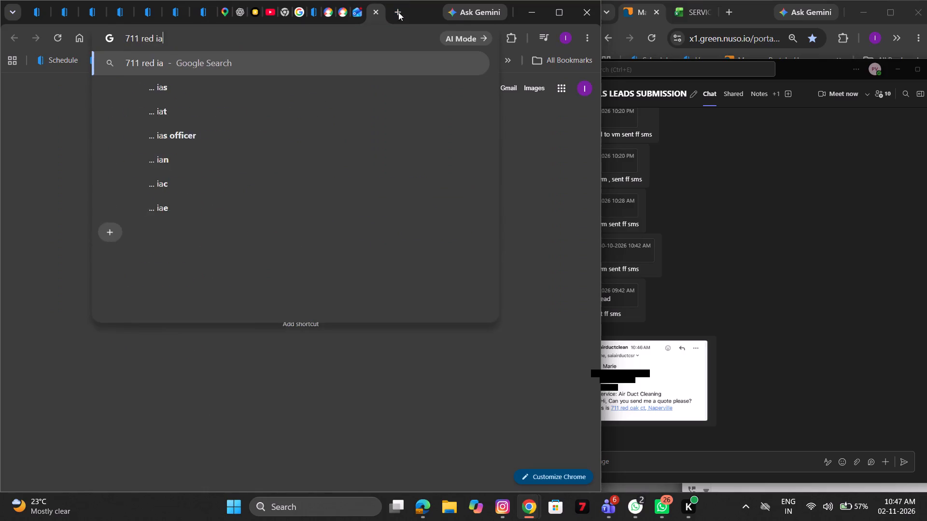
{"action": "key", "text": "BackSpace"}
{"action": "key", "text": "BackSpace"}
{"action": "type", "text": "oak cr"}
{"action": "left_click", "coordinate": [315, 85]}
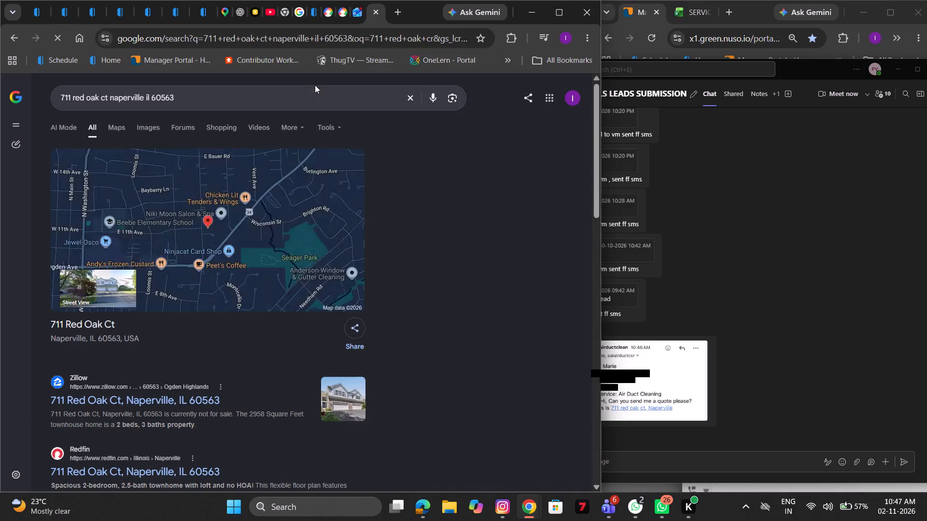
{"action": "scroll", "coordinate": [489, 213], "scroll_direction": "down", "scroll_amount": 1}
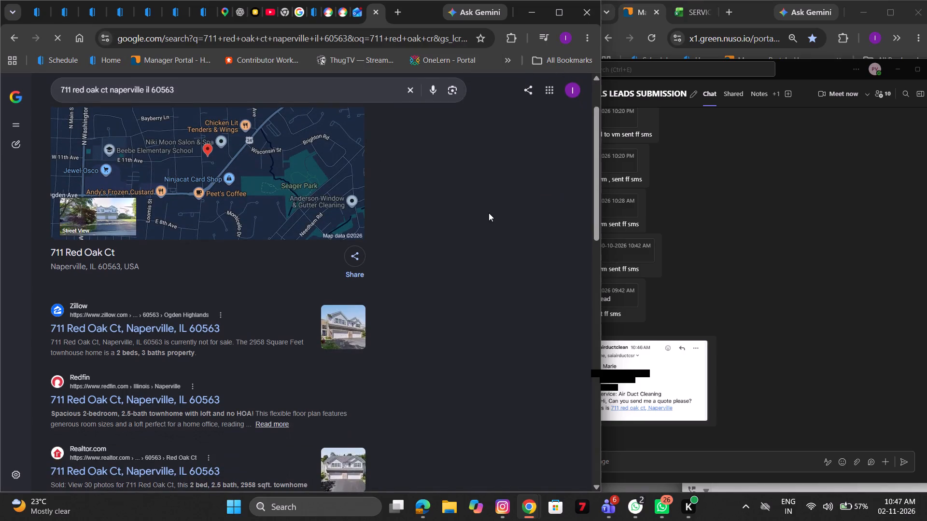
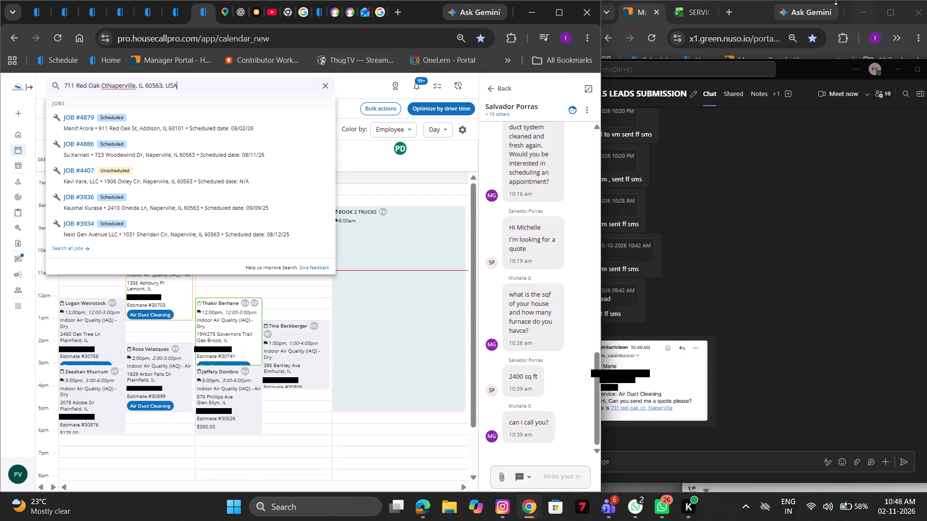
Bring the NUSO web phone forward and open its dial pad.
{"action": "left_click", "coordinate": [744, 0]}
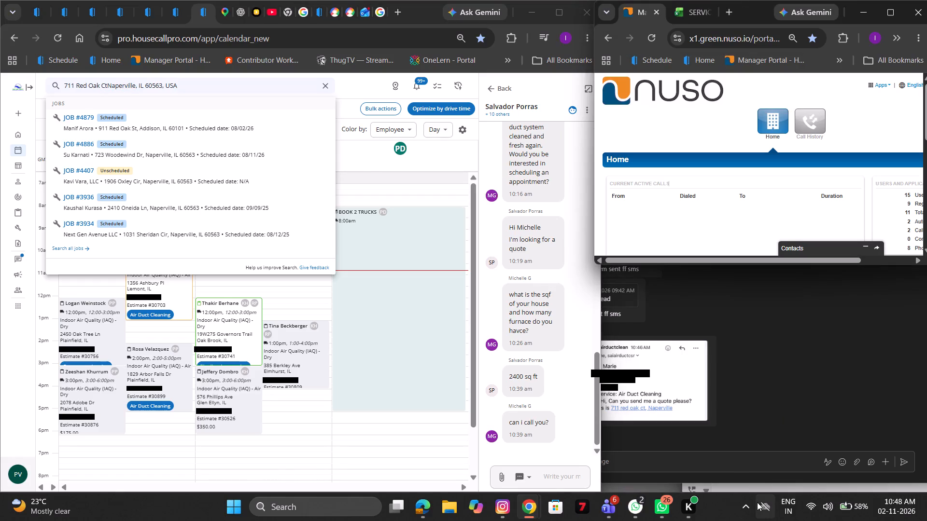
{"action": "left_click", "coordinate": [745, 488]}
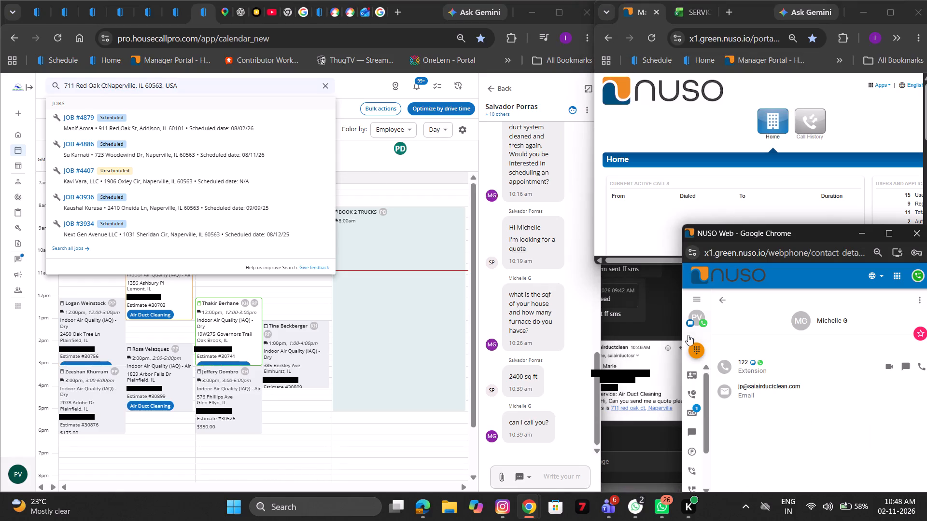
{"action": "left_click", "coordinate": [696, 346]}
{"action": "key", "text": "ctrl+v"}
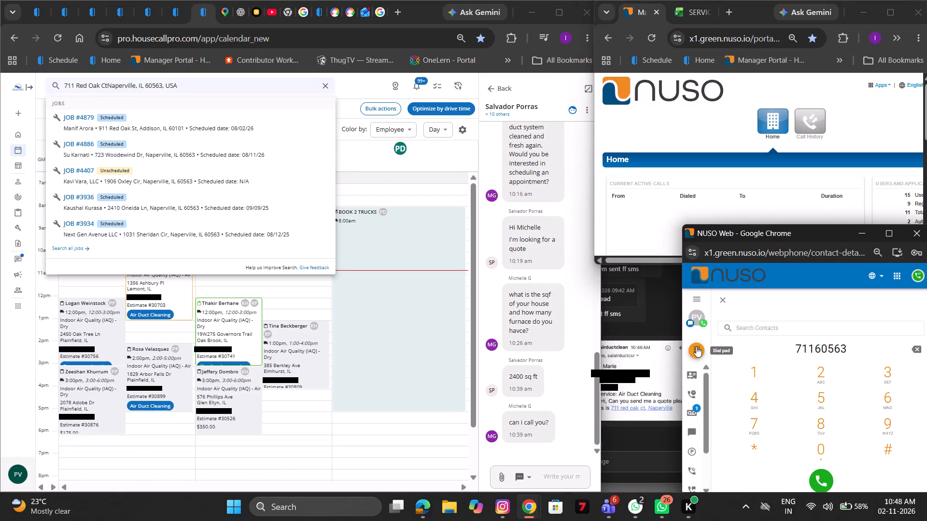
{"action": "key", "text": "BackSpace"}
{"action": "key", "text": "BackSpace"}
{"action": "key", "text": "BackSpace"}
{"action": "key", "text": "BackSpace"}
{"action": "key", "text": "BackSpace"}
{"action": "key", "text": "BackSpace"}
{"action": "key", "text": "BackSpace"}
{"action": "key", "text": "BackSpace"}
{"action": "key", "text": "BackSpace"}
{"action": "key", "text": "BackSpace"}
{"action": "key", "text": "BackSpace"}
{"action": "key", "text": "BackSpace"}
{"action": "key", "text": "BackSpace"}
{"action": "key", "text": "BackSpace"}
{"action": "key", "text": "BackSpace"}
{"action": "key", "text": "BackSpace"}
Enter the new lead's phone number from the clipboard history in the NUSO dial pad and place the call.
{"action": "key", "text": "super+v"}
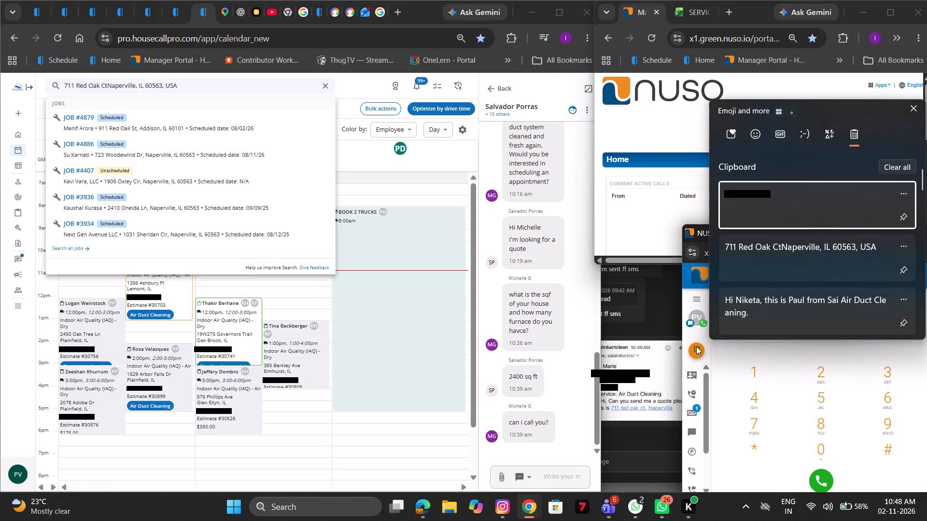
{"action": "left_click", "coordinate": [749, 198]}
{"action": "key", "text": "ctrl+v"}
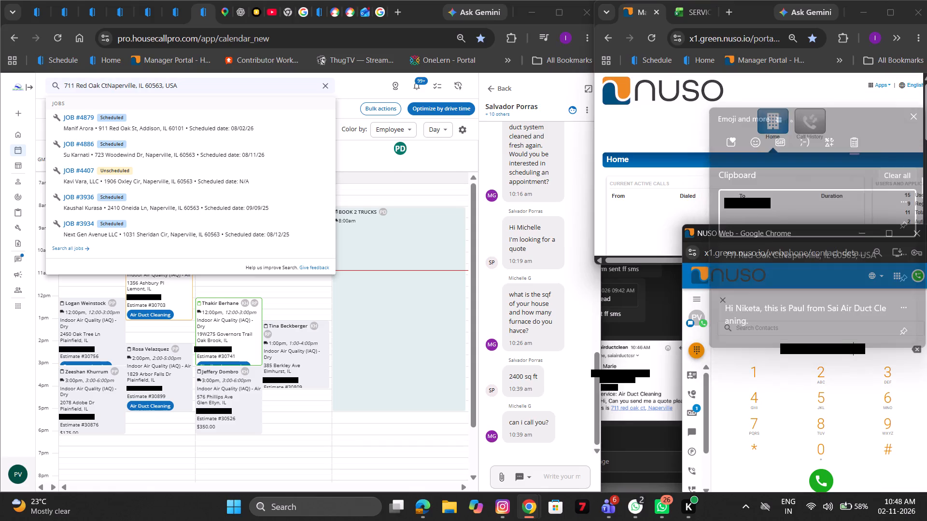
{"action": "key", "text": "Return"}
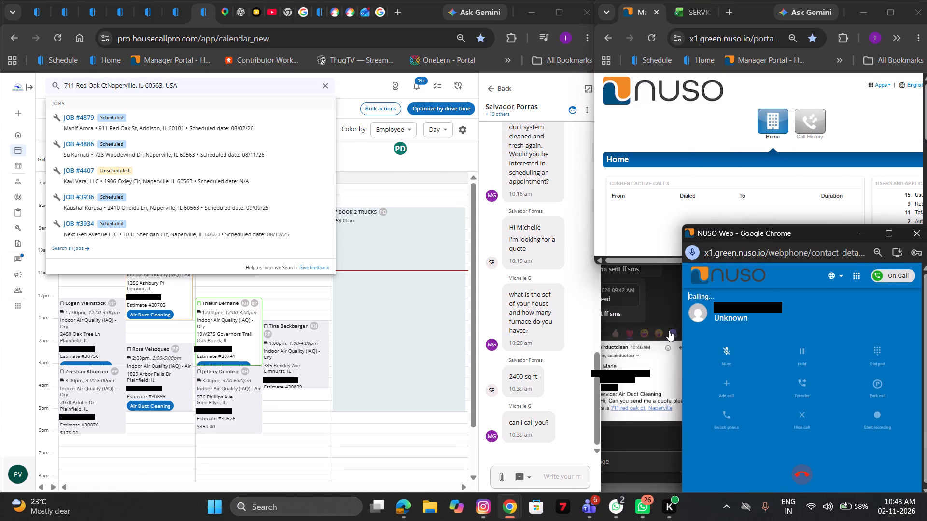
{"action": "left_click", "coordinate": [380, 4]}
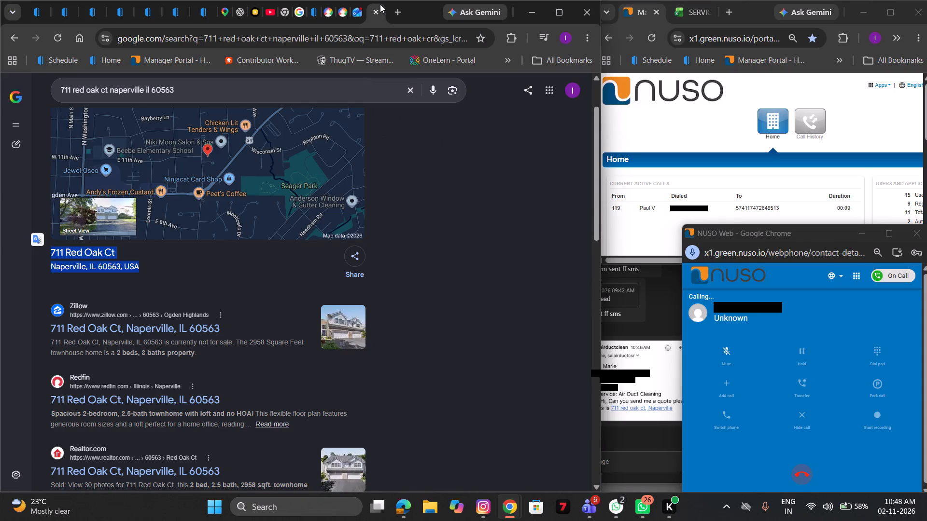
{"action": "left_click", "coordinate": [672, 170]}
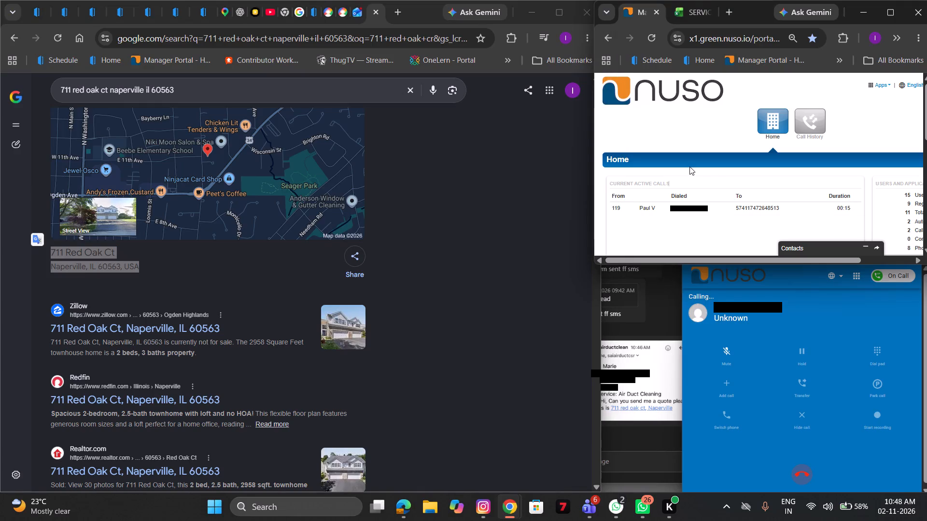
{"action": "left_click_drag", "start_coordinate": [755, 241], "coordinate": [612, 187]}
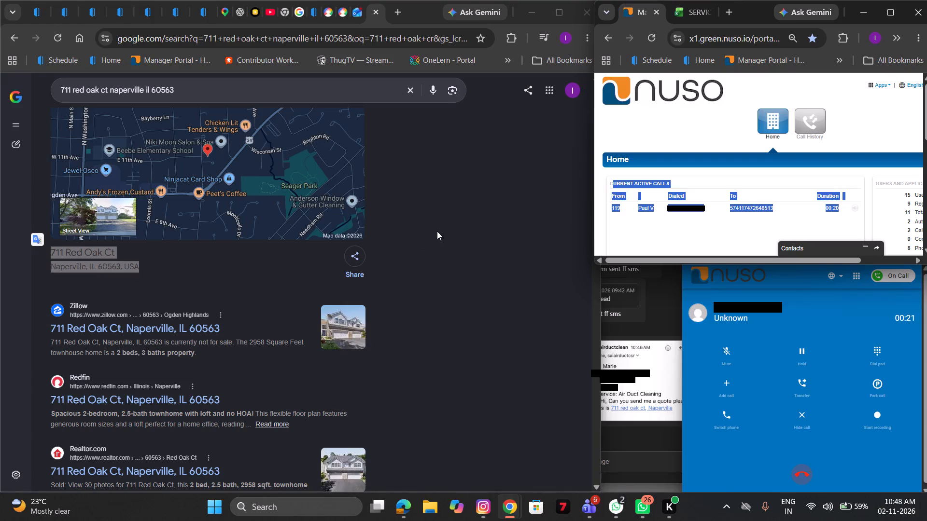
Note the home details "2000sq ft 1 furnace" in the address bar of a new browser tab during the call.
{"action": "left_click", "coordinate": [395, 8]}
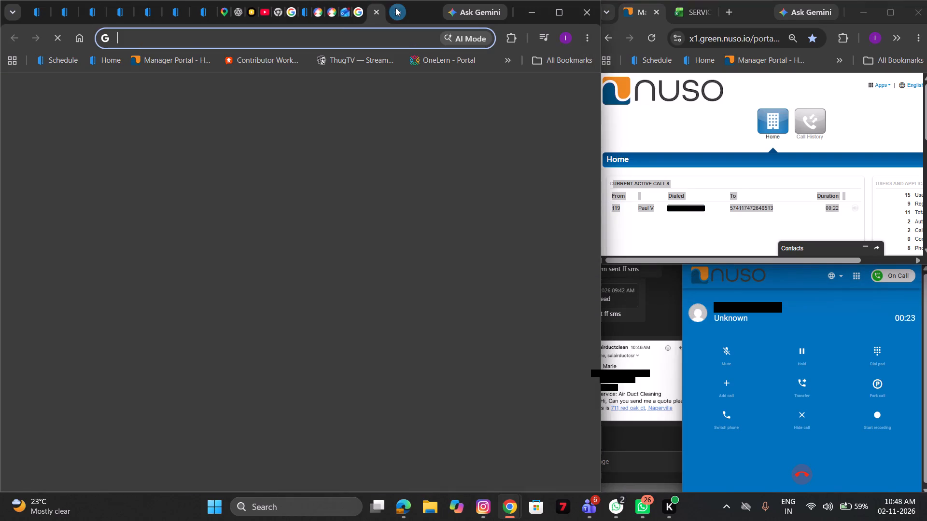
{"action": "key", "text": "2"}
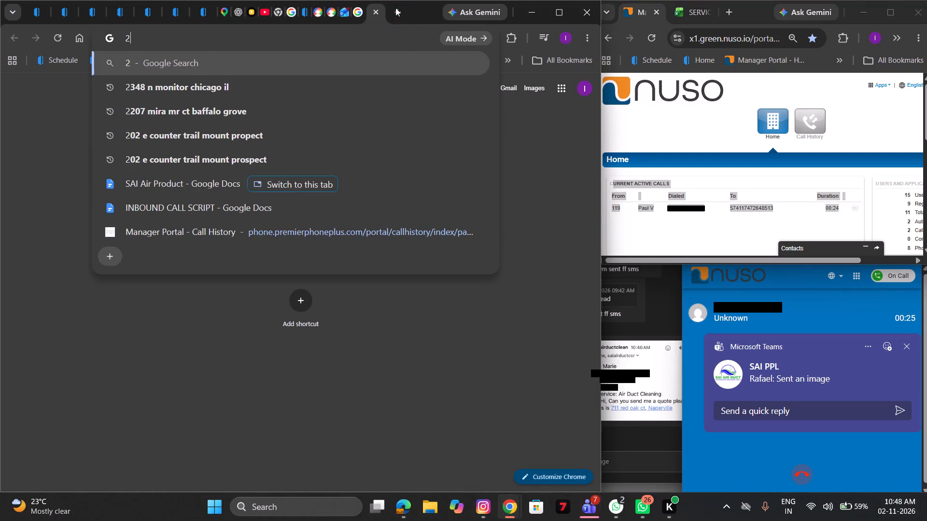
{"action": "type", "text": "000sq f"}
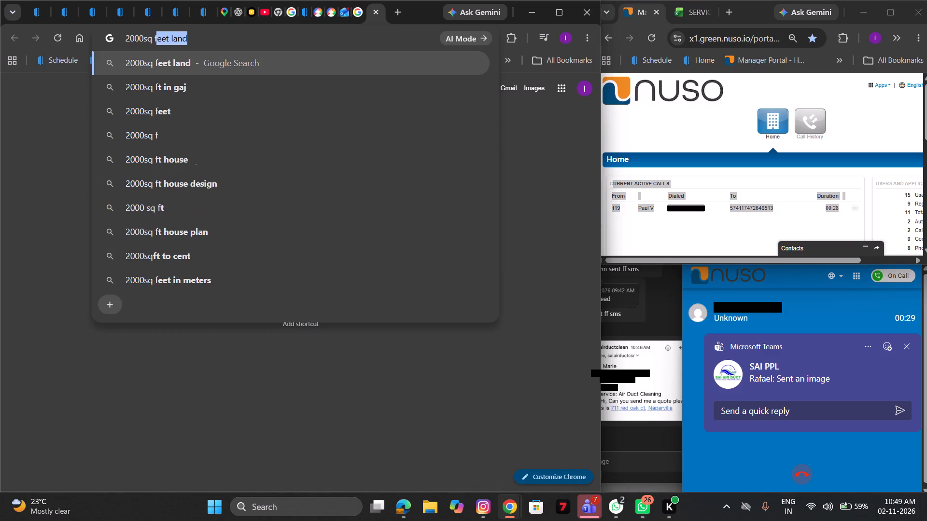
{"action": "type", "text": "t 1 furnace"}
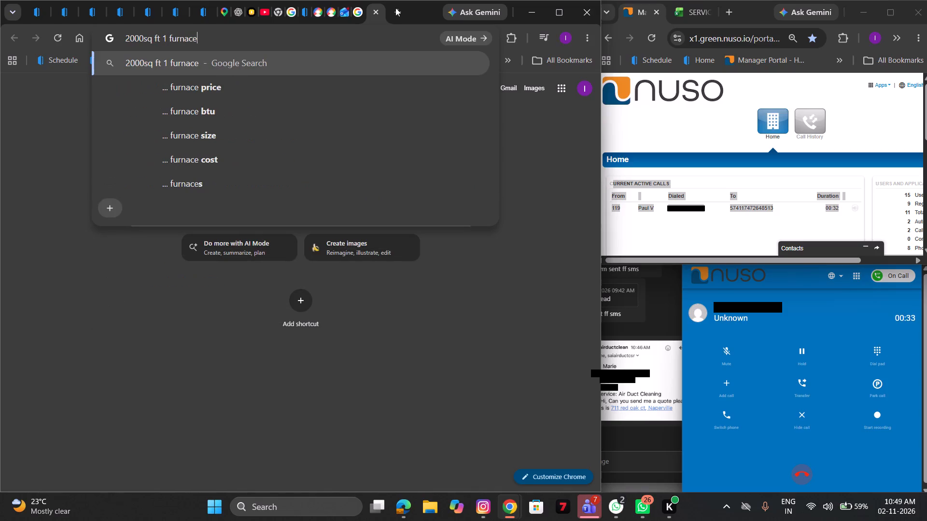
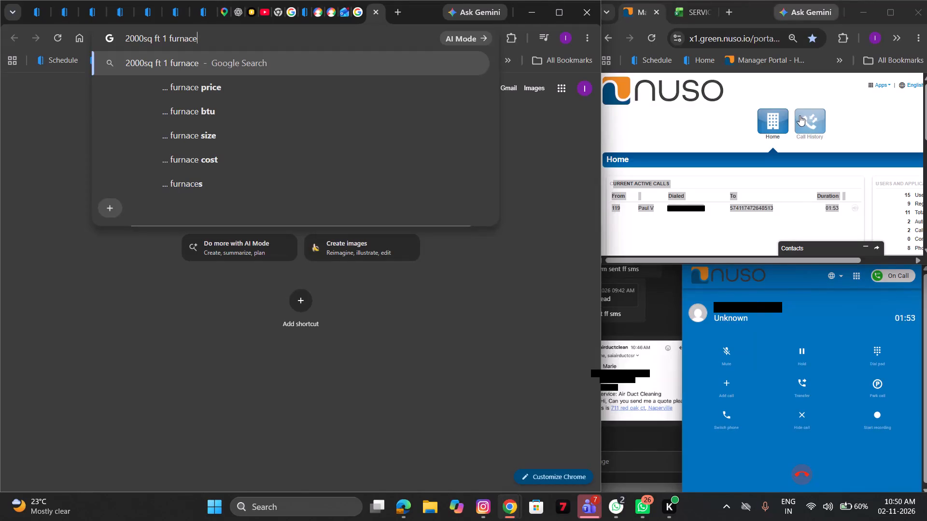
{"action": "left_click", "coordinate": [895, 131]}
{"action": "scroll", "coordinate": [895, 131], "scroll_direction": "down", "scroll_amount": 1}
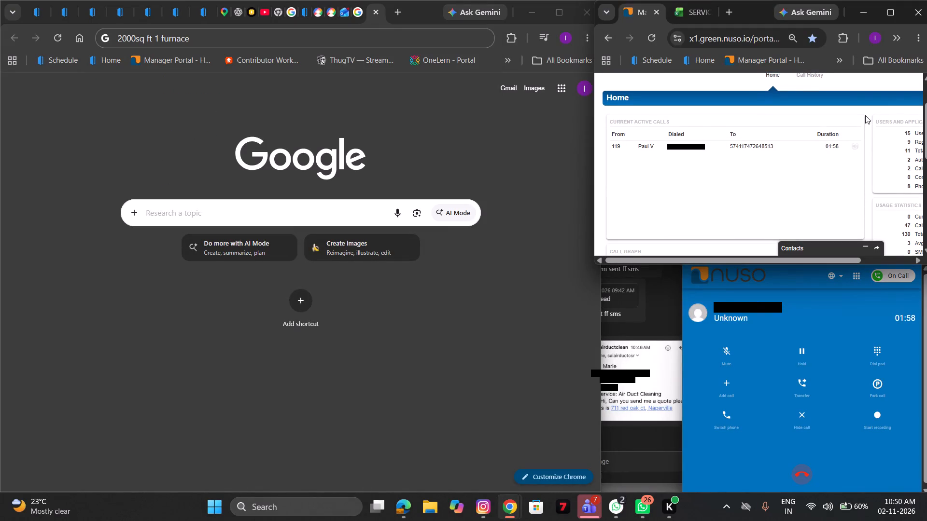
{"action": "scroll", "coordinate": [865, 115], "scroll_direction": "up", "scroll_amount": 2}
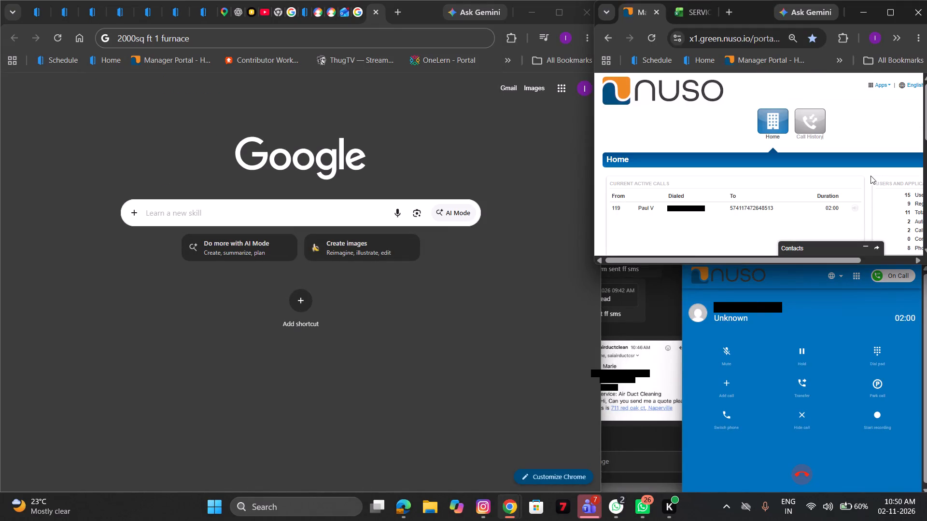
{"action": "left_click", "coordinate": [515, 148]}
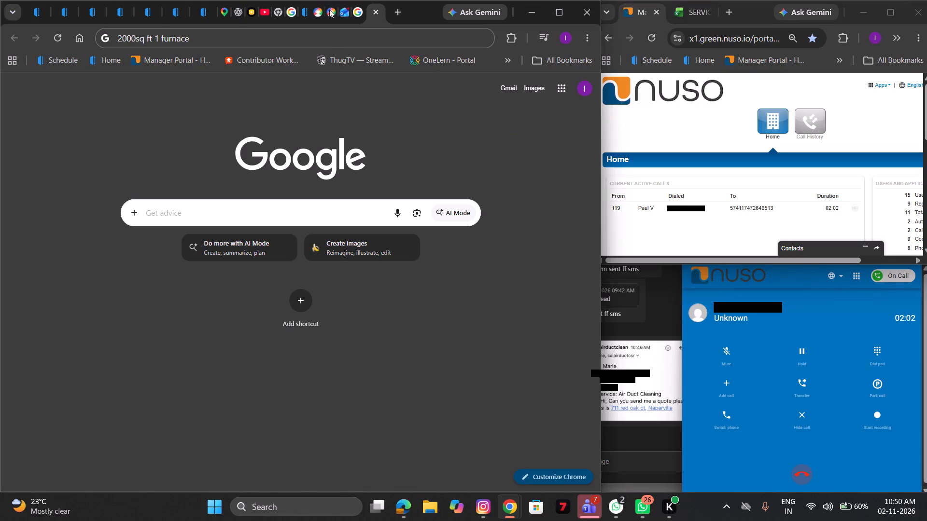
Copy the lead's full property address from the Google search results.
{"action": "left_click", "coordinate": [358, 15]}
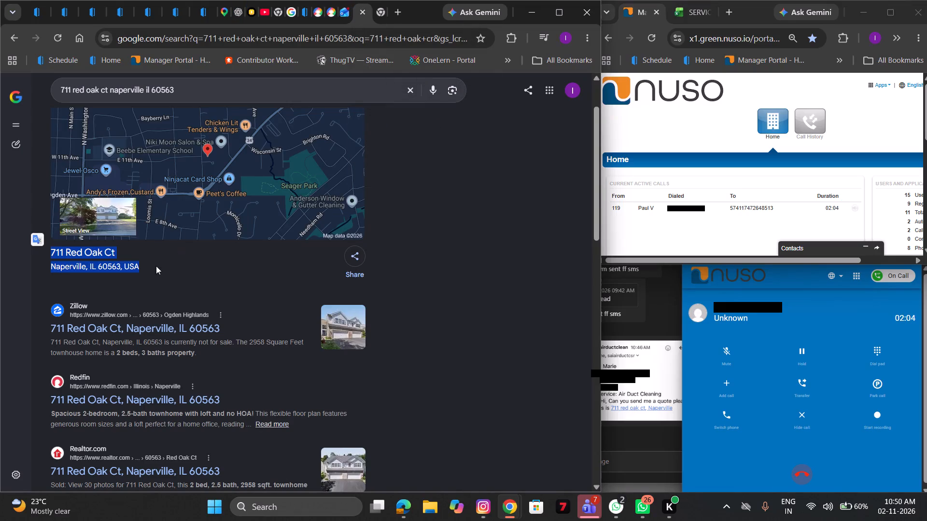
{"action": "left_click", "coordinate": [156, 266]}
{"action": "left_click_drag", "start_coordinate": [156, 266], "coordinate": [49, 254]}
{"action": "key", "text": "ctrl+c"}
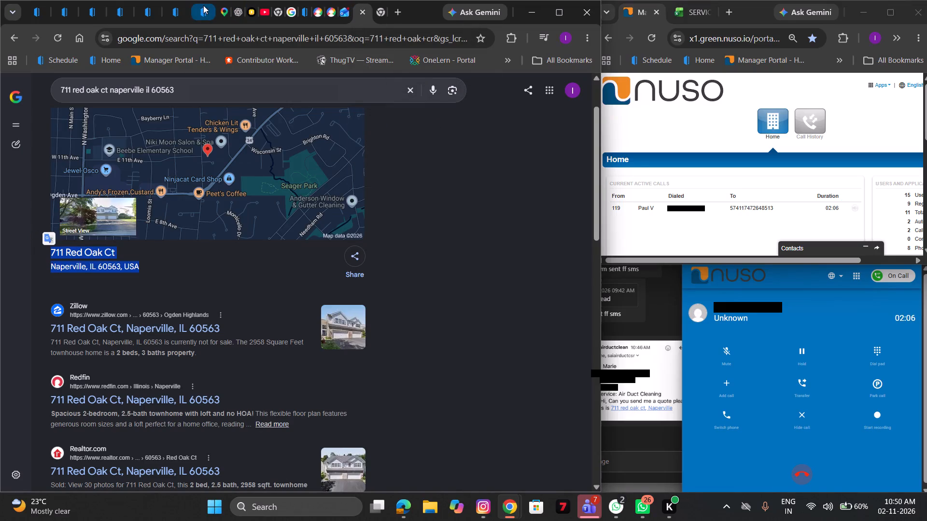
Clear the previous record search in Housecall Pro and start a new estimate.
{"action": "left_click", "coordinate": [203, 5]}
{"action": "left_click", "coordinate": [329, 85]}
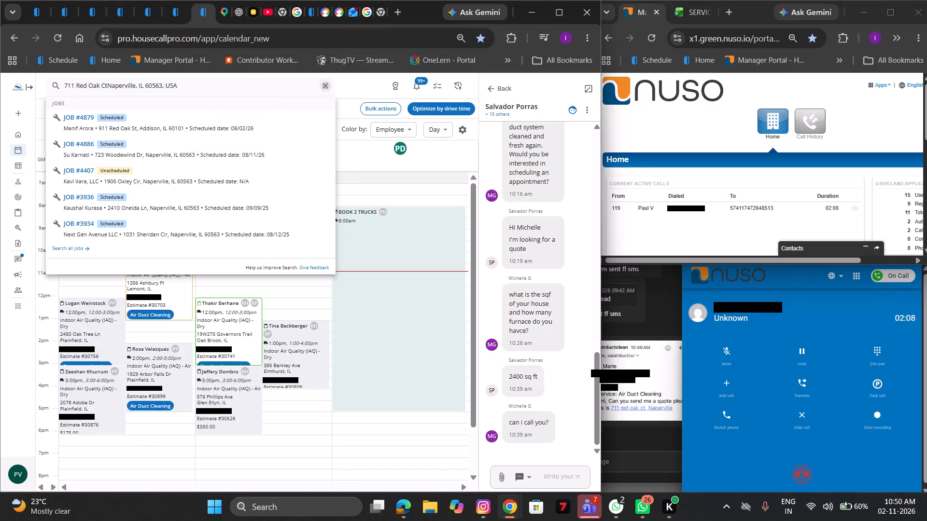
{"action": "left_click", "coordinate": [372, 82]}
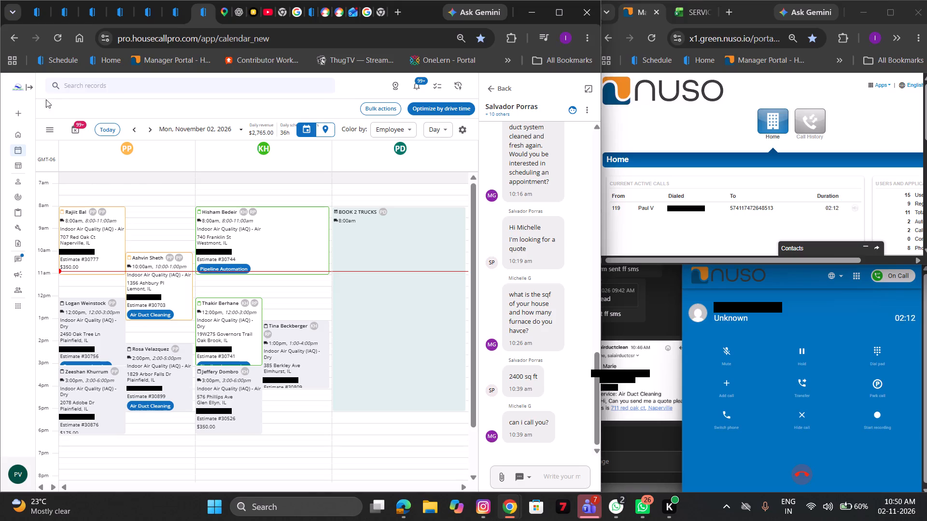
{"action": "left_click", "coordinate": [23, 112]}
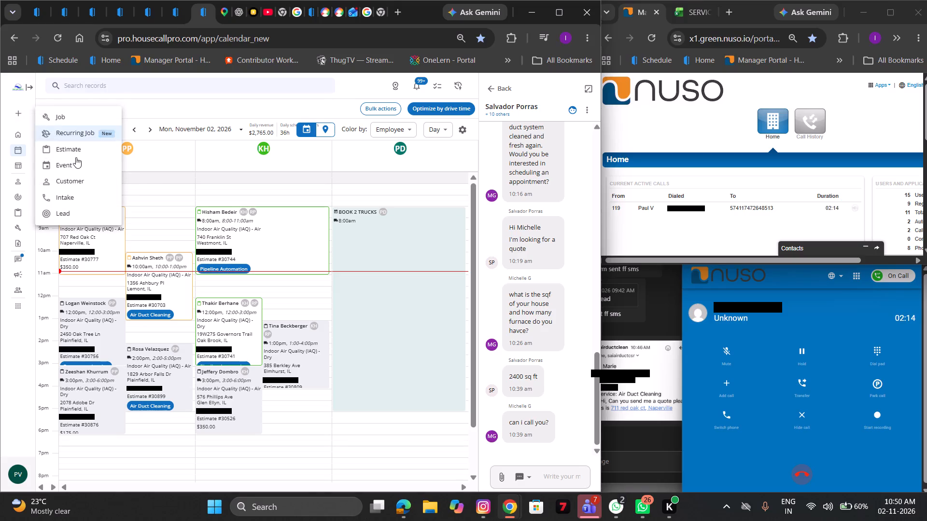
{"action": "left_click", "coordinate": [81, 151]}
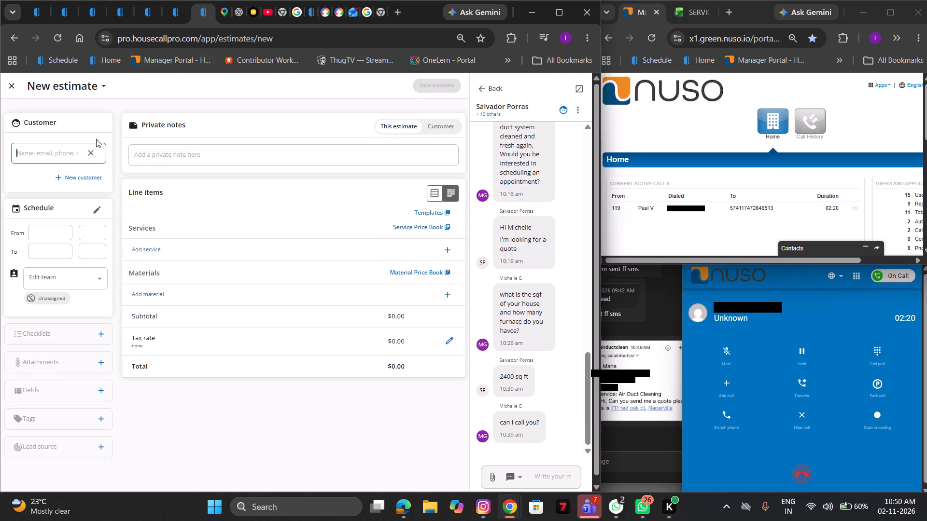
Add a new customer to the estimate with the lead's first name and the mobile number copied from the active NUSO call.
{"action": "left_click", "coordinate": [95, 175]}
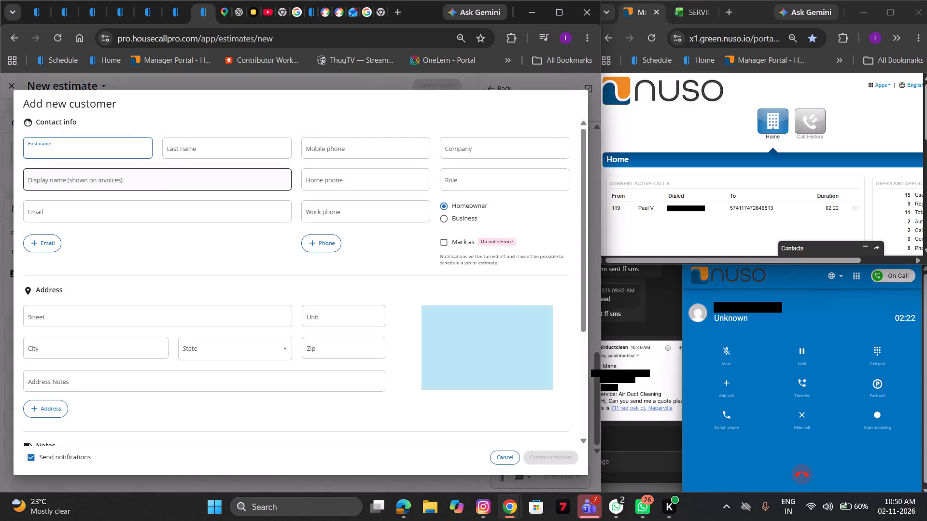
{"action": "type", "text": "Marie"}
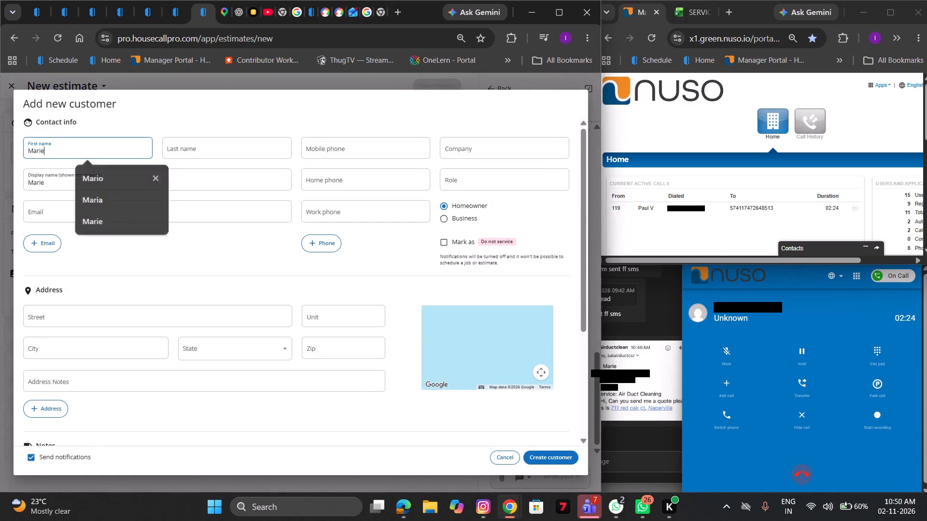
{"action": "key", "text": "space"}
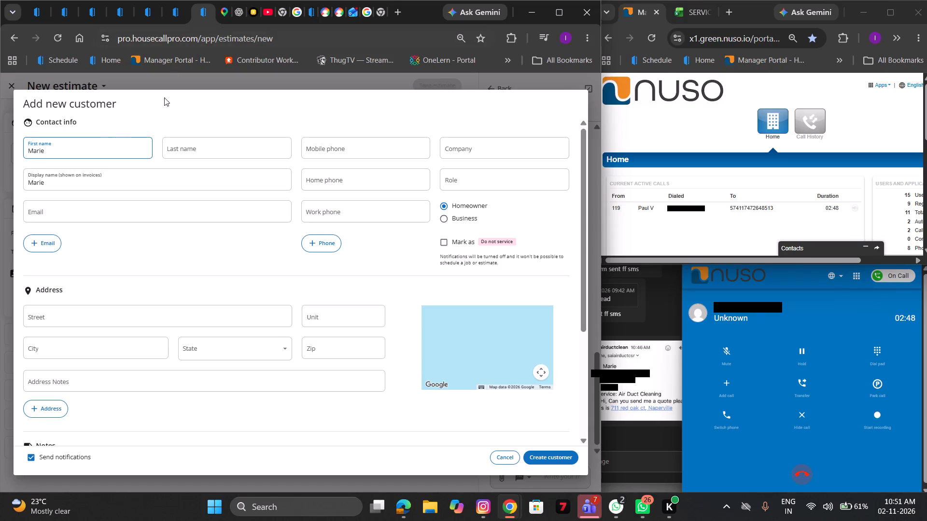
{"action": "left_click", "coordinate": [187, 138]}
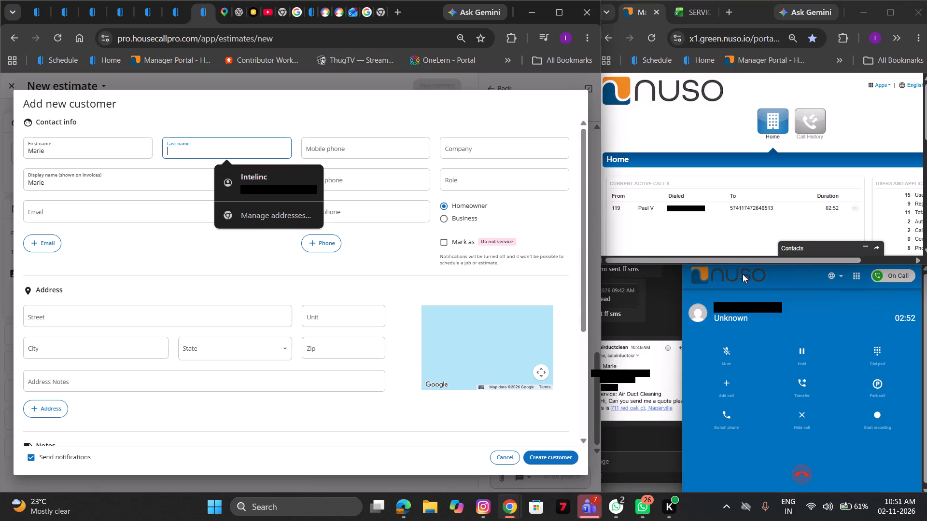
{"action": "triple_click", "coordinate": [735, 309]}
{"action": "key", "text": "ctrl+v"}
{"action": "key", "text": "ctrl+c"}
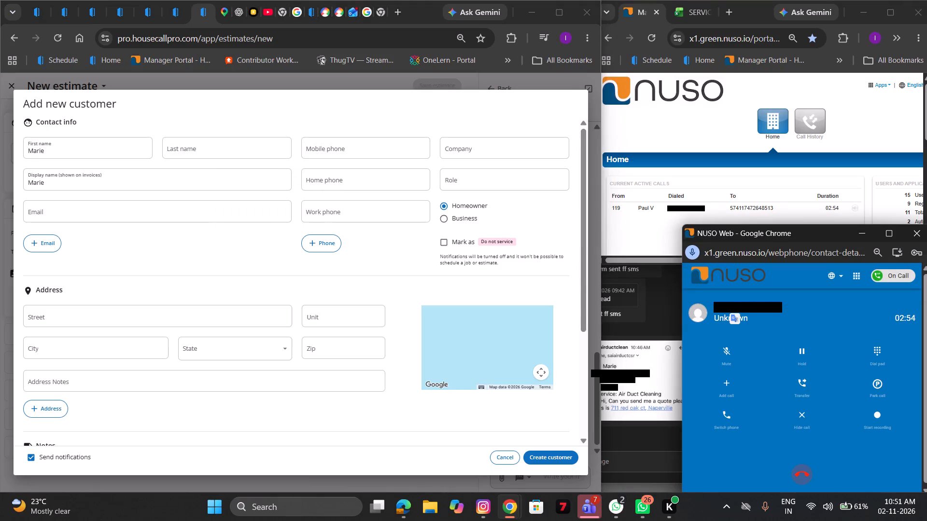
{"action": "left_click", "coordinate": [379, 150]}
{"action": "key", "text": "ctrl+v"}
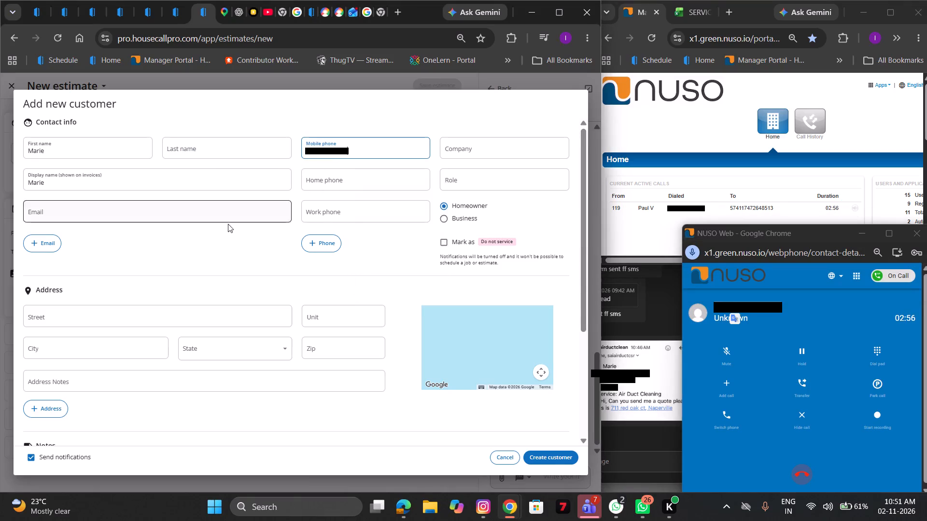
Fill in the customer's address from the copied property address, using the matching address suggestion.
{"action": "left_click", "coordinate": [204, 307]}
{"action": "key", "text": "super+v"}
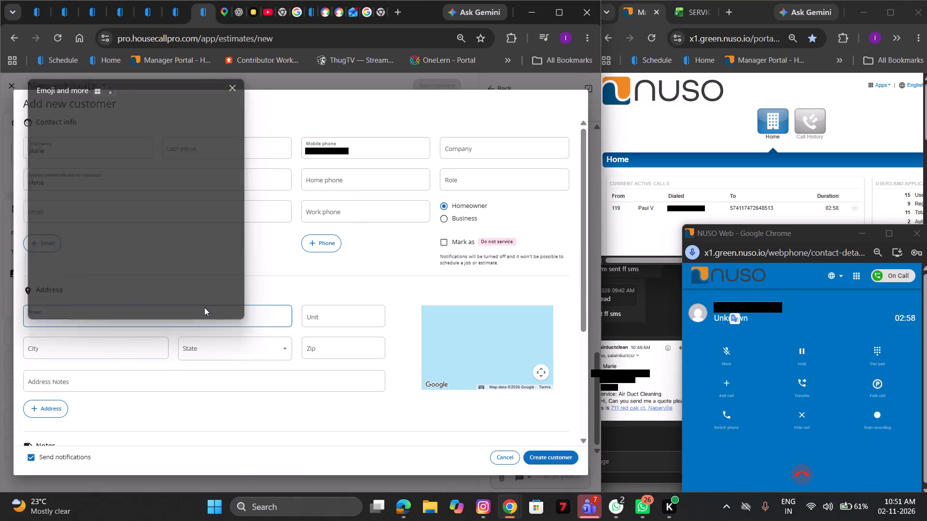
{"action": "left_click", "coordinate": [131, 239]}
{"action": "key", "text": "ctrl+v"}
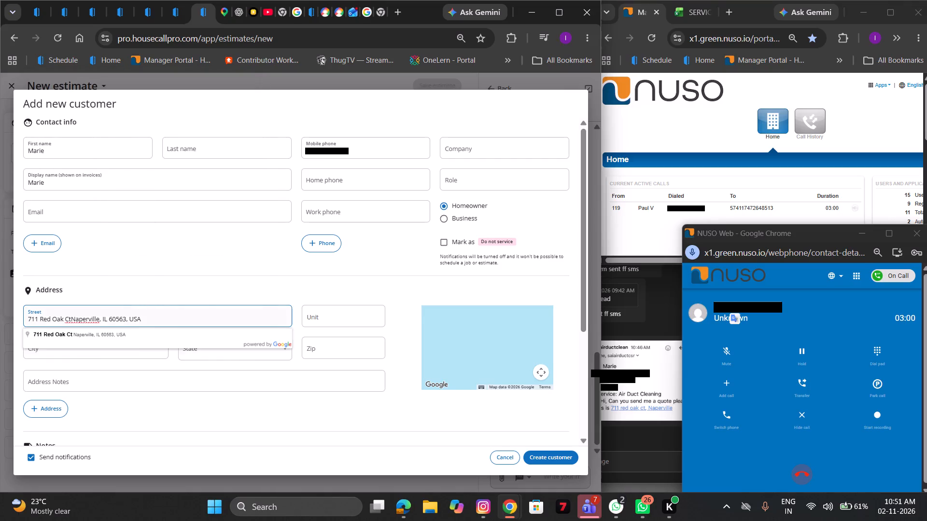
{"action": "left_click", "coordinate": [139, 337]}
{"action": "left_click", "coordinate": [210, 385]}
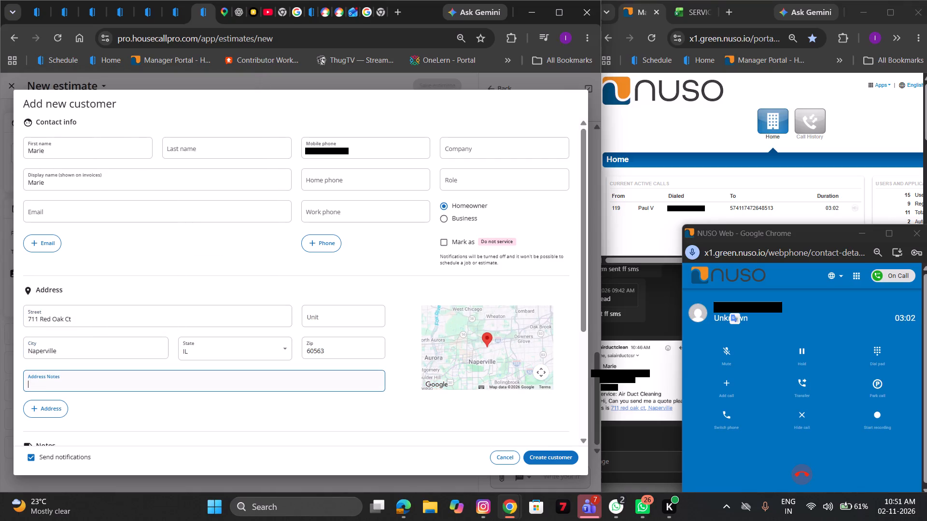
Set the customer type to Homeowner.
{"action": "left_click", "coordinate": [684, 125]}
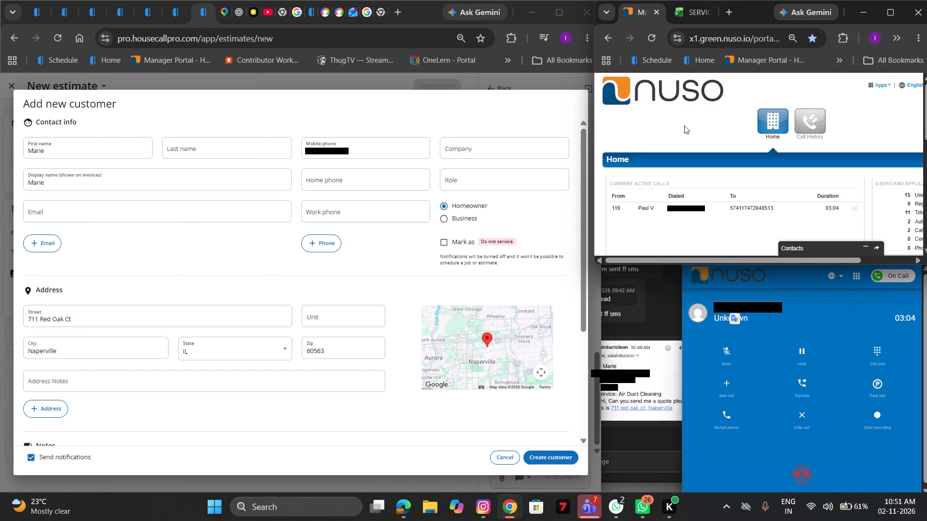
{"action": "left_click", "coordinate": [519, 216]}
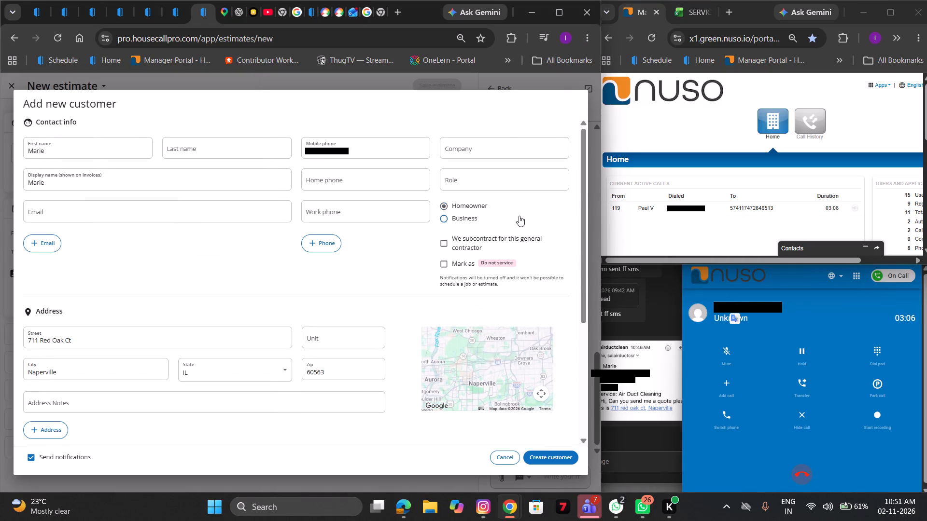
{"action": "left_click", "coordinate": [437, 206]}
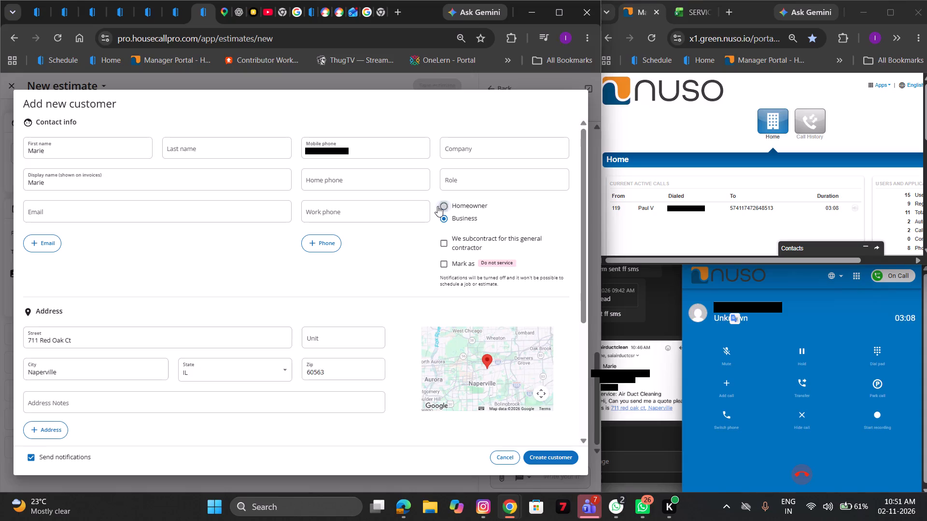
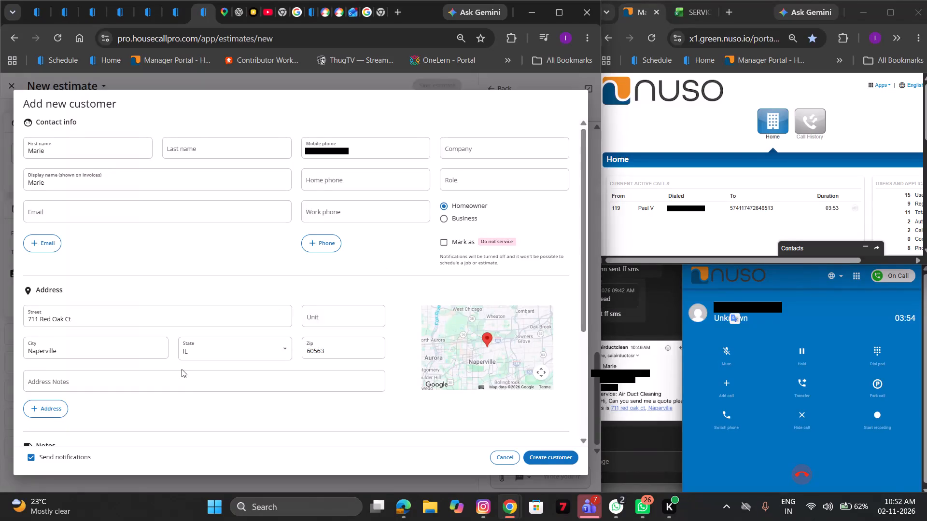
Enter "2400sq 1 furnace" as the address notes for the new customer.
{"action": "scroll", "coordinate": [182, 369], "scroll_direction": "down", "scroll_amount": 1}
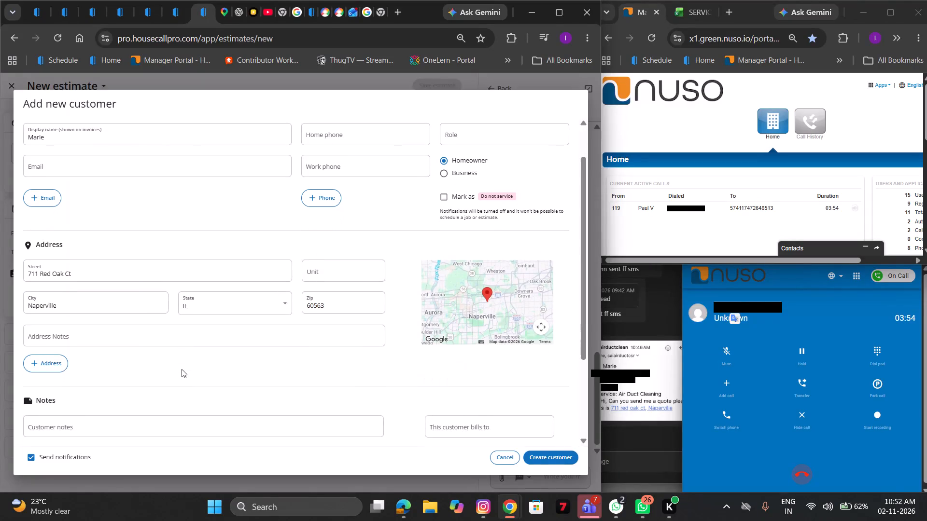
{"action": "scroll", "coordinate": [182, 369], "scroll_direction": "down", "scroll_amount": 1}
{"action": "left_click", "coordinate": [212, 335]}
{"action": "type", "text": "24000sq"}
{"action": "key", "text": "space"}
{"action": "key", "text": "BackSpace"}
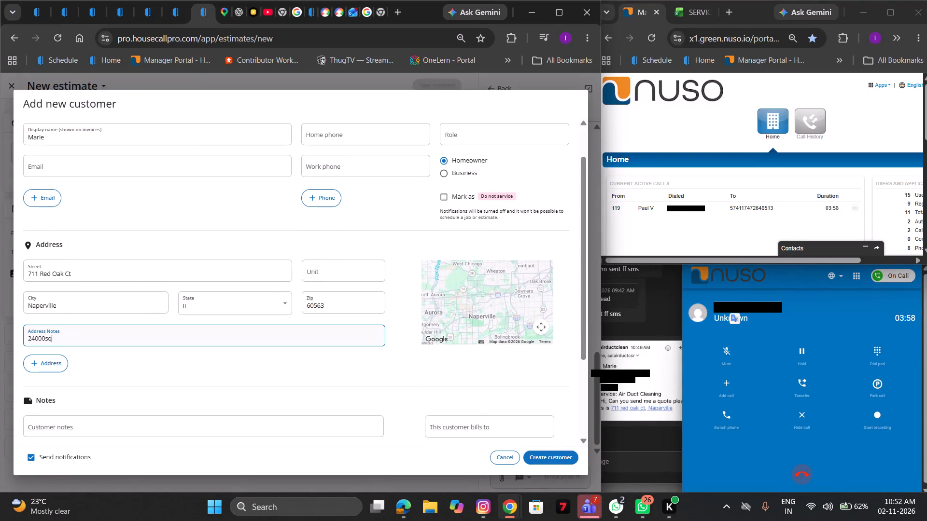
{"action": "key", "text": "BackSpace"}
{"action": "key", "text": "BackSpace"}
{"action": "key", "text": "BackSpace"}
{"action": "type", "text": "sq f"}
{"action": "type", "text": "q"}
{"action": "key", "text": "space"}
{"action": "key", "text": "BackSpace"}
{"action": "key", "text": "BackSpace"}
{"action": "key", "text": "BackSpace"}
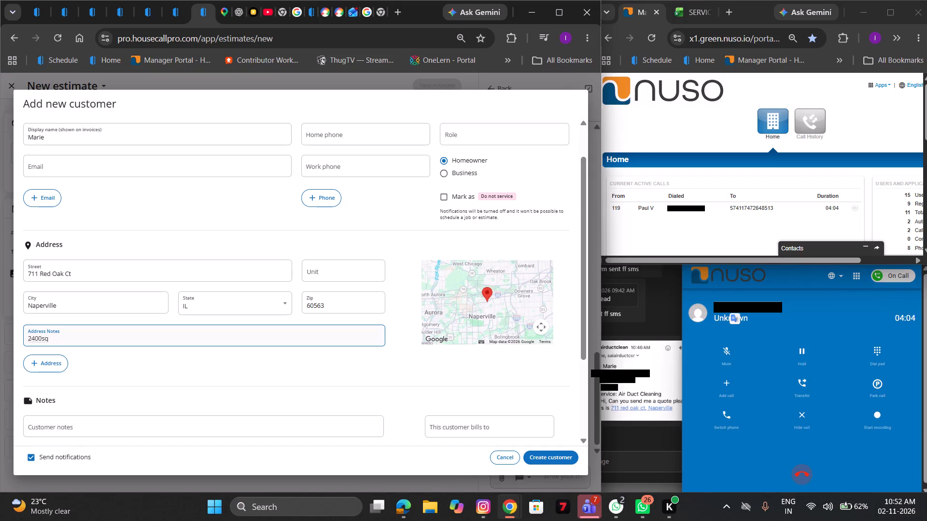
{"action": "type", "text": "1 furnace"}
Tag the customer with the existing Website tag and create the customer record.
{"action": "scroll", "coordinate": [212, 335], "scroll_direction": "down", "scroll_amount": 2}
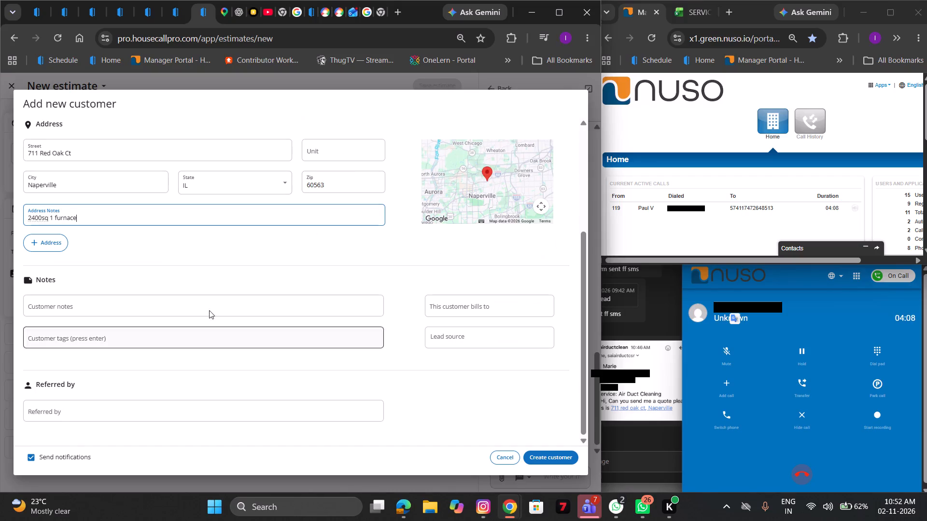
{"action": "left_click", "coordinate": [182, 335]}
{"action": "type", "text": "Google"}
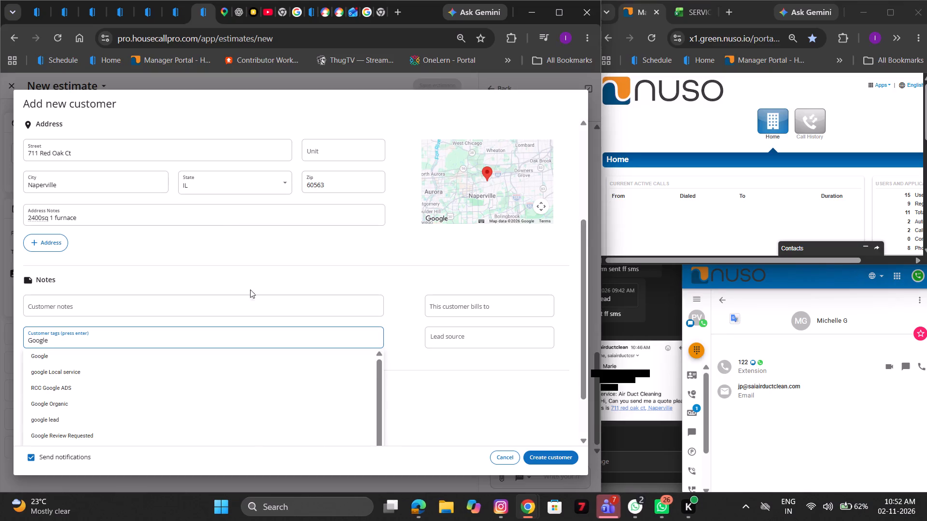
{"action": "key", "text": "Print"}
{"action": "key", "text": "BackSpace"}
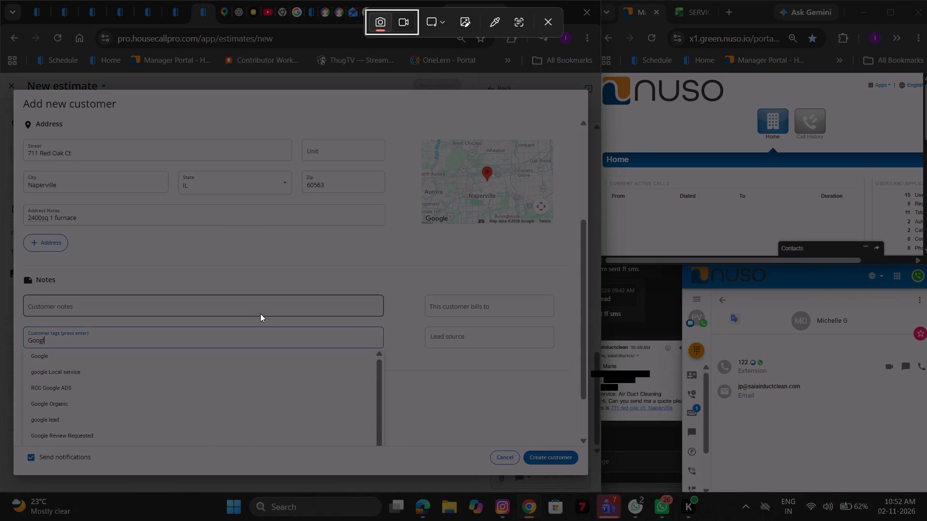
{"action": "left_click", "coordinate": [551, 27]}
{"action": "key", "text": "BackSpace"}
{"action": "key", "text": "BackSpace"}
{"action": "key", "text": "BackSpace"}
{"action": "key", "text": "BackSpace"}
{"action": "key", "text": "BackSpace"}
{"action": "key", "text": "BackSpace"}
{"action": "key", "text": "BackSpace"}
{"action": "key", "text": "BackSpace"}
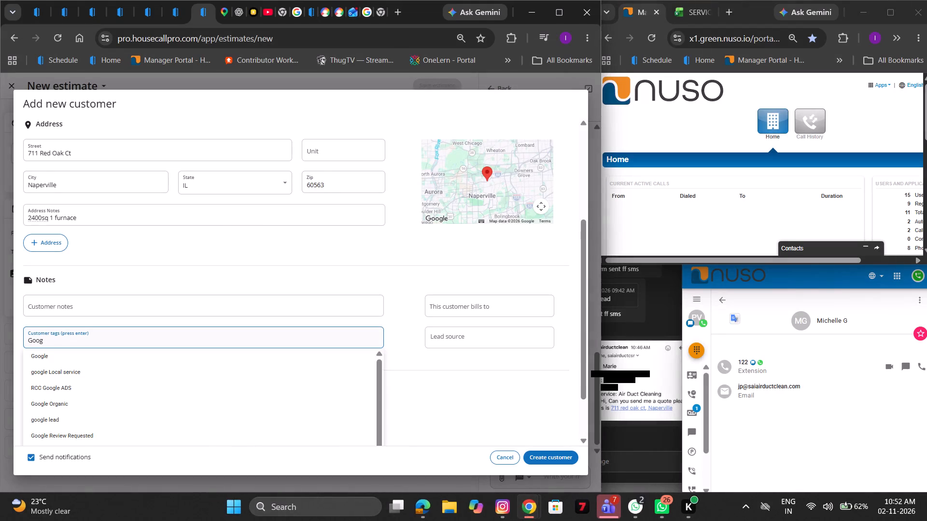
{"action": "type", "text": "Website"}
{"action": "left_click", "coordinate": [170, 358]}
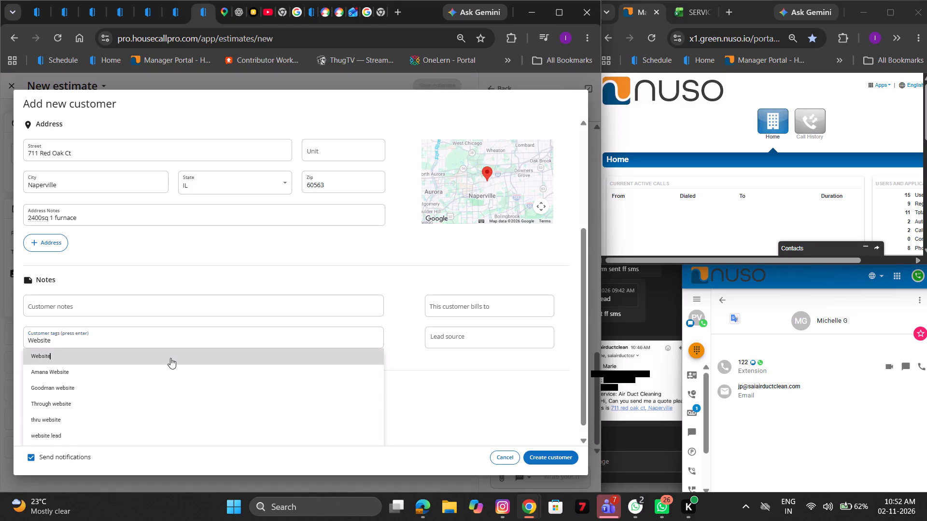
{"action": "left_click", "coordinate": [559, 458]}
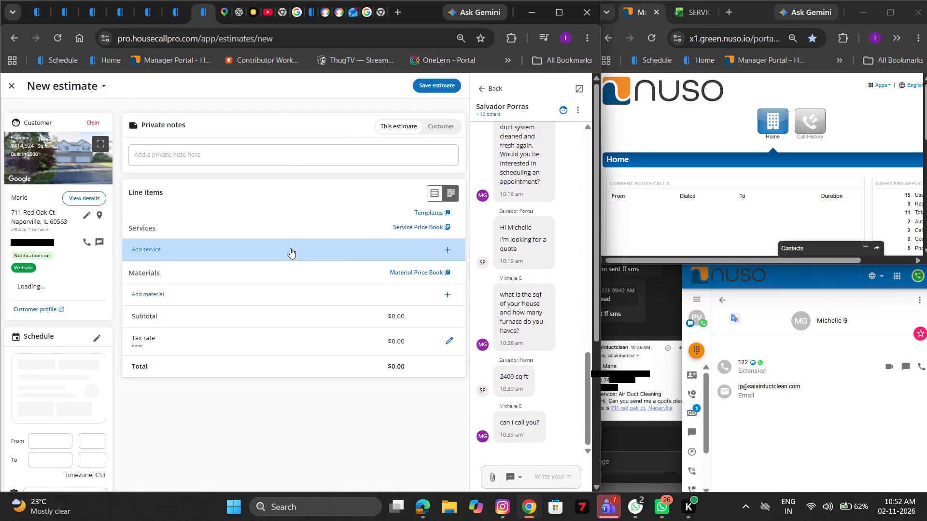
Add the Indoor Air Quality (IAQ) Air Duct Cleaning service to the estimate's line items.
{"action": "left_click", "coordinate": [290, 248]}
{"action": "type", "text": "air duct cleaning"}
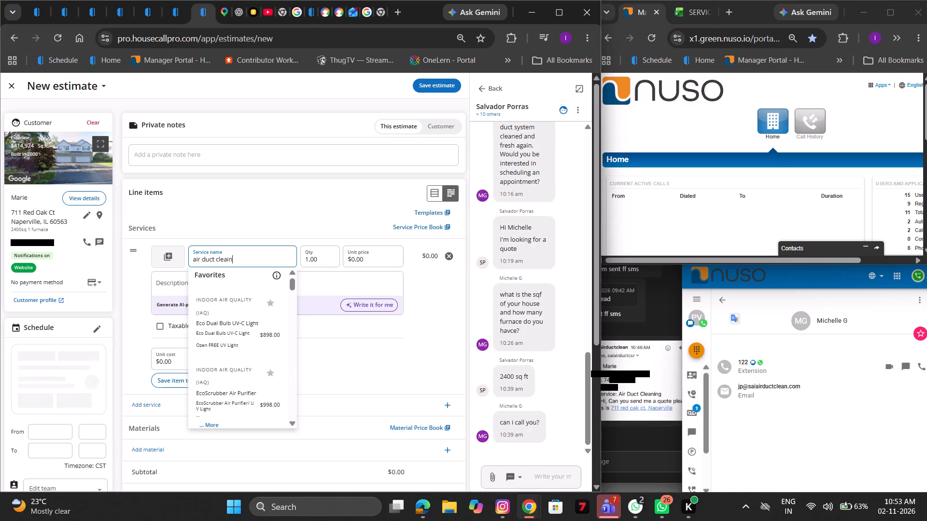
{"action": "key", "text": "BackSpace"}
{"action": "key", "text": "BackSpace"}
{"action": "key", "text": "BackSpace"}
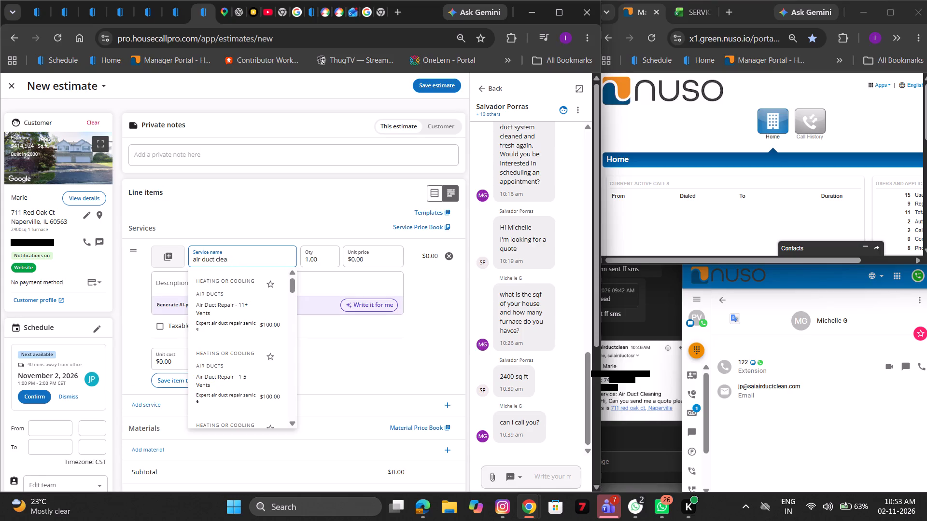
{"action": "type", "text": "ning"}
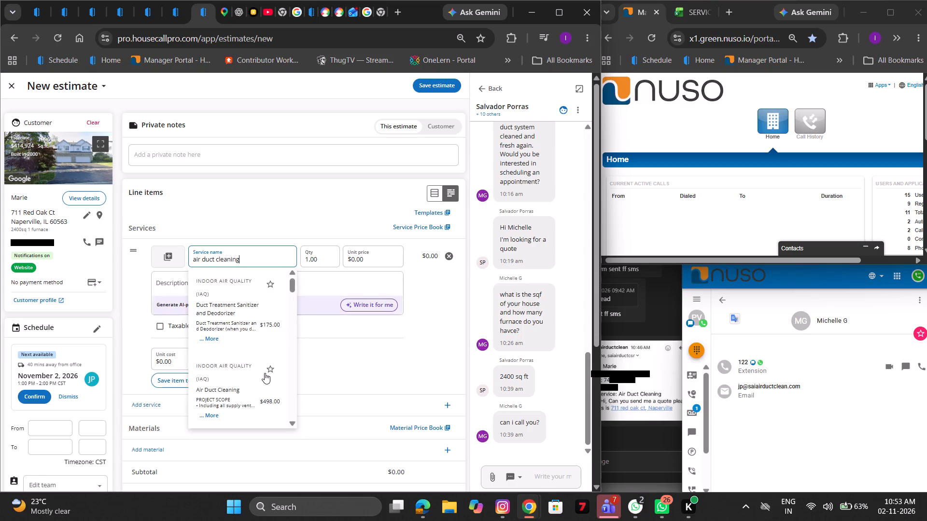
{"action": "left_click", "coordinate": [233, 383]}
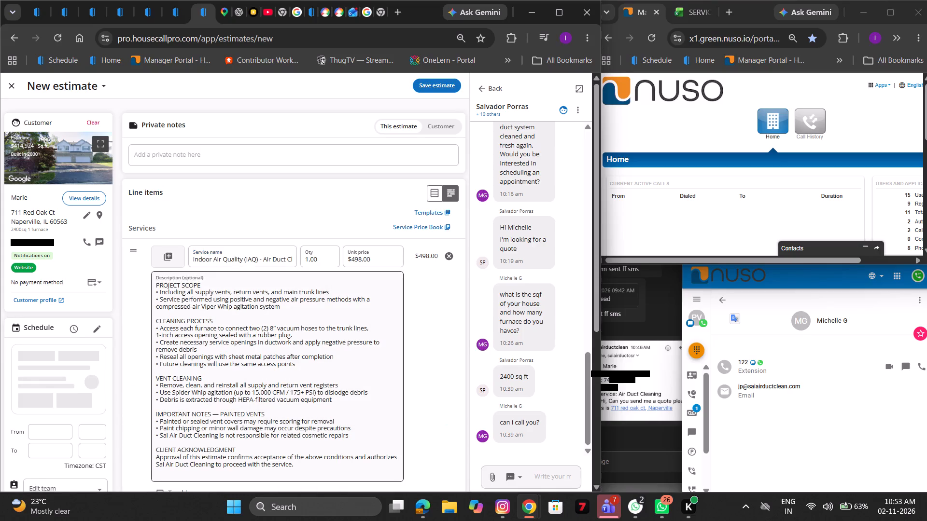
Add the line "*FREE Dryer Vent Cleaning" at the end of the service description's Project Scope section.
{"action": "left_click", "coordinate": [290, 310]}
{"action": "key", "text": "shift+Return"}
{"action": "type", "text": "*FREE Dryer Vent c"}
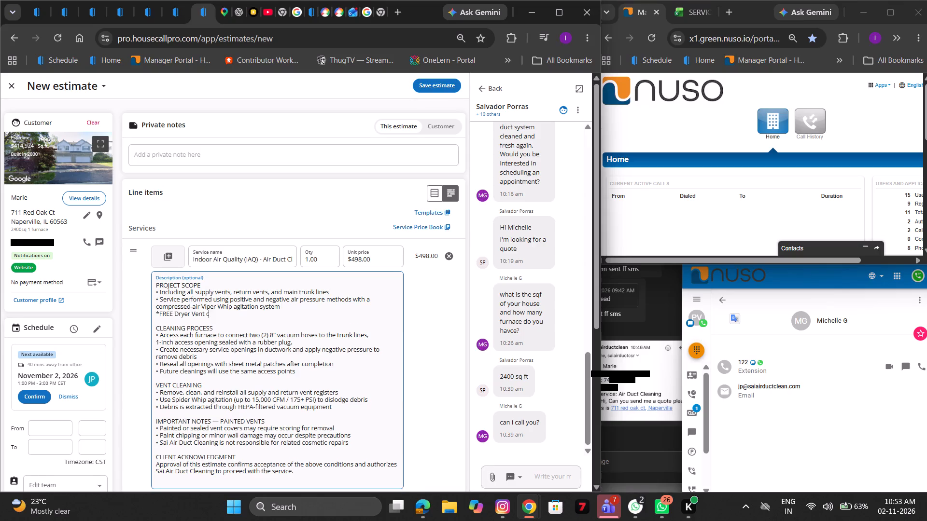
{"action": "key", "text": "shift+BackSpace"}
{"action": "key", "text": "shift+BackSpace"}
{"action": "key", "text": "space"}
{"action": "type", "text": "Cleaning"}
Add the line "***FREE Duct Treatment & Deodorizer" below the dryer vent line in the service description.
{"action": "key", "text": "shift+Return"}
{"action": "type", "text": "**F"}
{"action": "key", "text": "shift+BackSpace"}
{"action": "key", "text": "BackSpace"}
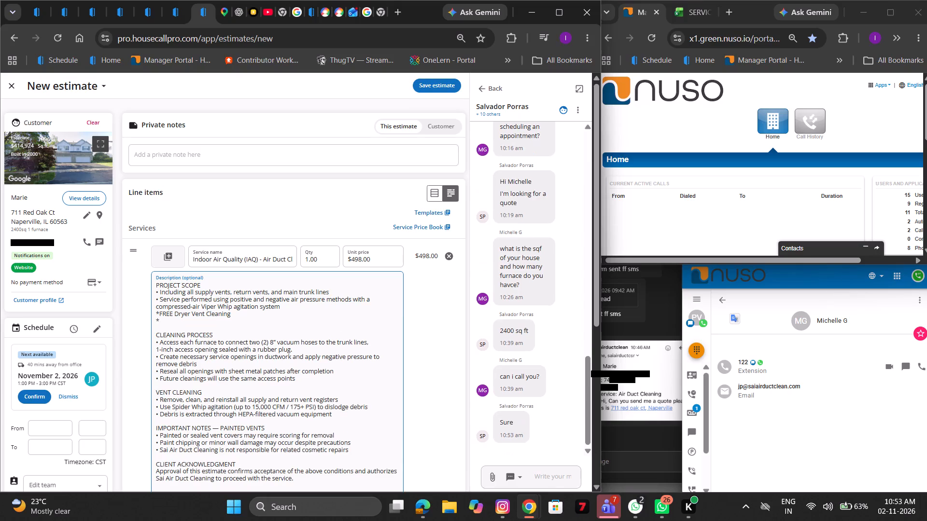
{"action": "type", "text": "***FRE"}
{"action": "key", "text": "shift+BackSpace"}
{"action": "key", "text": "BackSpace"}
{"action": "key", "text": "BackSpace"}
{"action": "key", "text": "shift+BackSpace"}
{"action": "type", "text": "FREEE"}
{"action": "key", "text": "shift+space"}
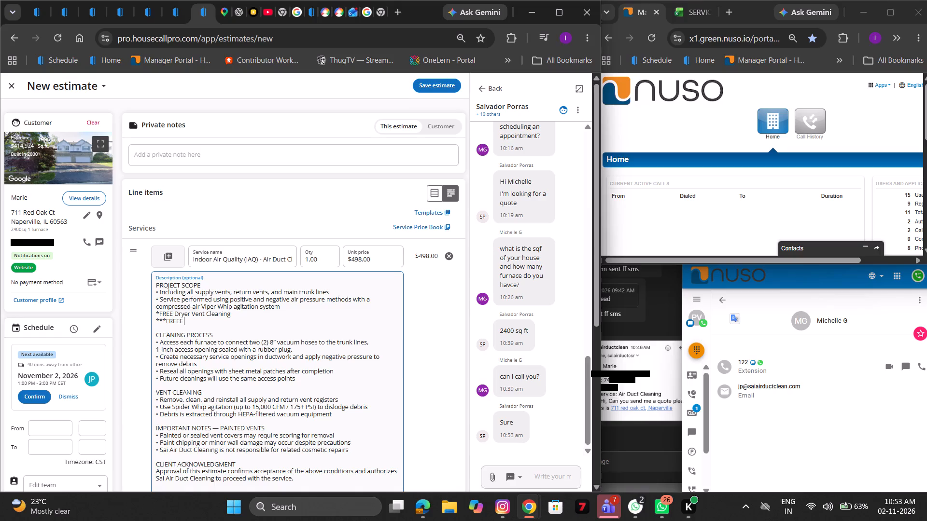
{"action": "key", "text": "shift+BackSpace"}
{"action": "key", "text": "shift+BackSpace"}
{"action": "key", "text": "space"}
{"action": "type", "text": "Duct Treame"}
{"action": "key", "text": "BackSpace"}
{"action": "key", "text": "BackSpace"}
{"action": "type", "text": "tment ^"}
{"action": "key", "text": "shift+Home"}
{"action": "key", "text": "shift+ampersand"}
{"action": "key", "text": "ctrl+z"}
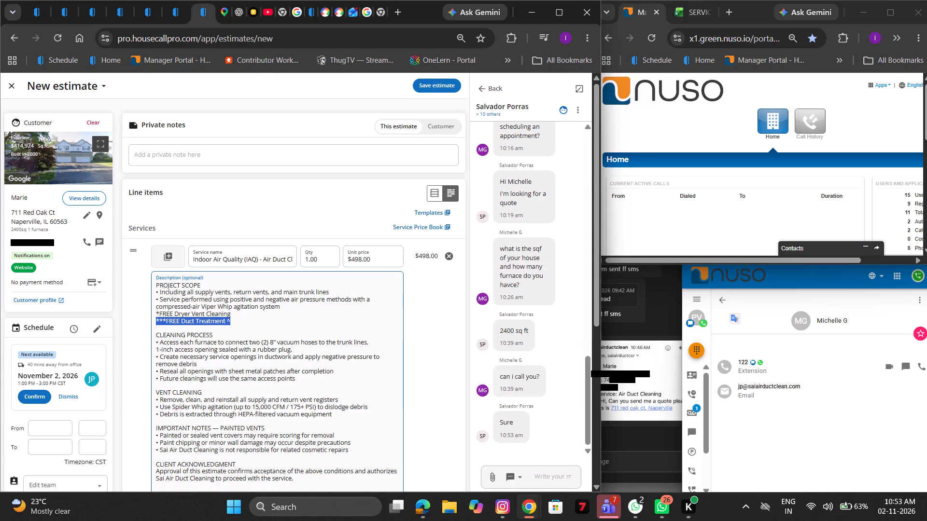
{"action": "left_click", "coordinate": [282, 319]}
{"action": "key", "text": "BackSpace"}
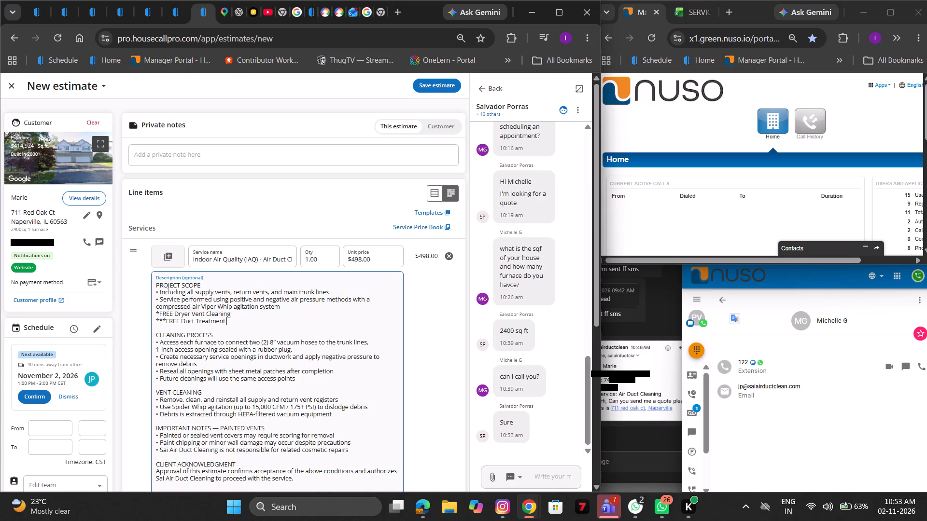
{"action": "type", "text": "& Deio"}
{"action": "key", "text": "BackSpace"}
{"action": "key", "text": "BackSpace"}
{"action": "type", "text": "odor"}
{"action": "type", "text": "zer"}
{"action": "key", "text": "BackSpace"}
{"action": "key", "text": "BackSpace"}
{"action": "key", "text": "BackSpace"}
{"action": "type", "text": "izer"}
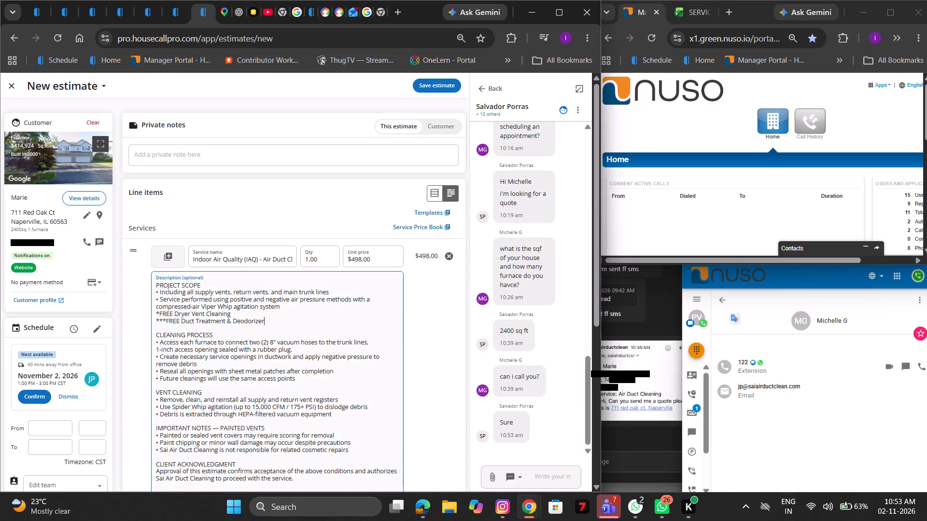
Add two asterisks to the start of the FREE Dryer Vent Cleaning line so it begins with "***".
{"action": "left_click", "coordinate": [161, 315]}
{"action": "left_click", "coordinate": [160, 315]}
{"action": "type", "text": "**"}
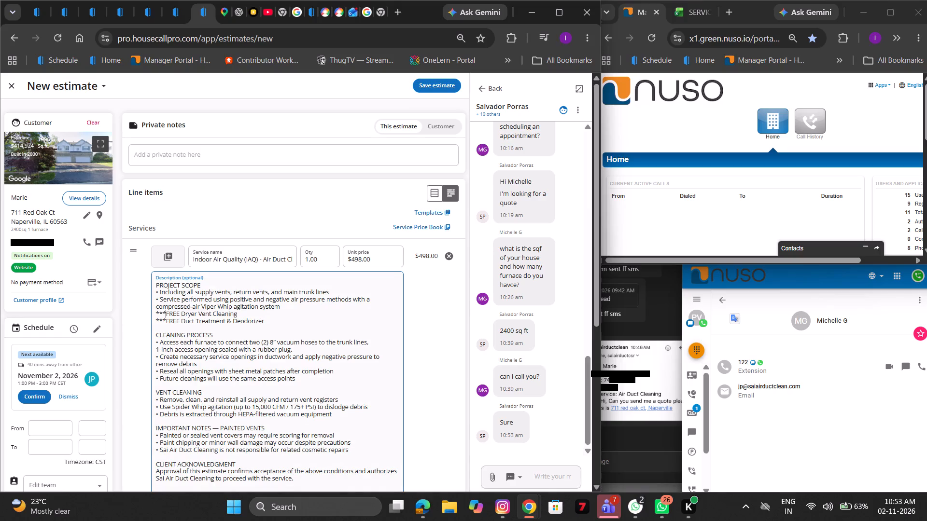
Add a new dollar-amount discount of $148 to the estimate.
{"action": "scroll", "coordinate": [376, 339], "scroll_direction": "down", "scroll_amount": 3}
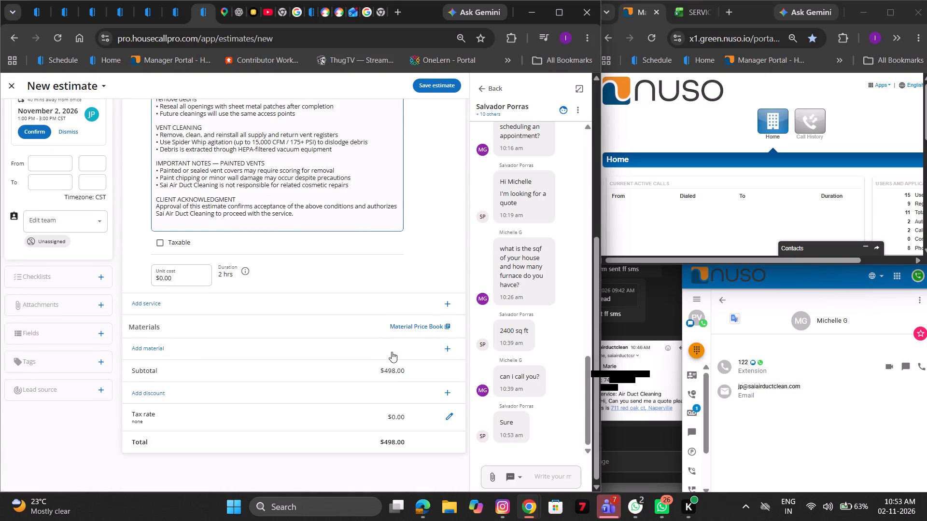
{"action": "left_click", "coordinate": [357, 397]}
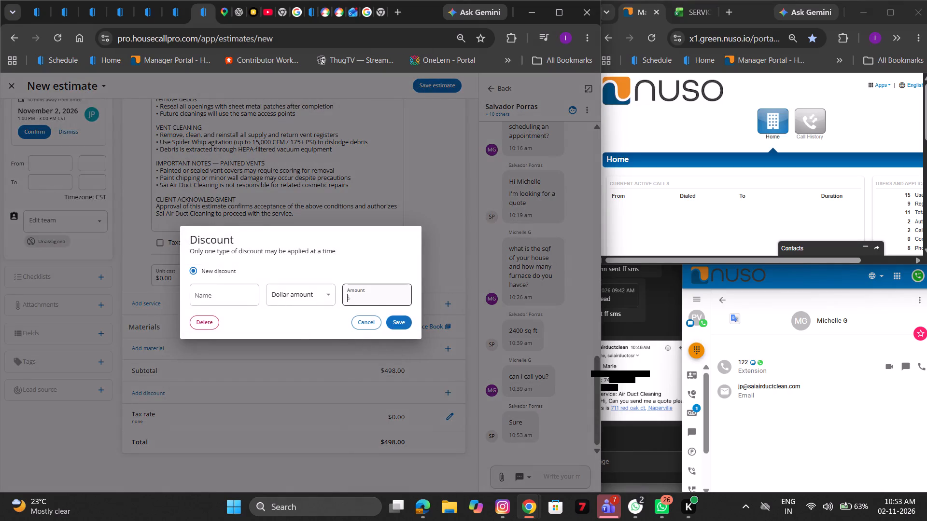
{"action": "left_click", "coordinate": [375, 293]}
{"action": "type", "text": "148"}
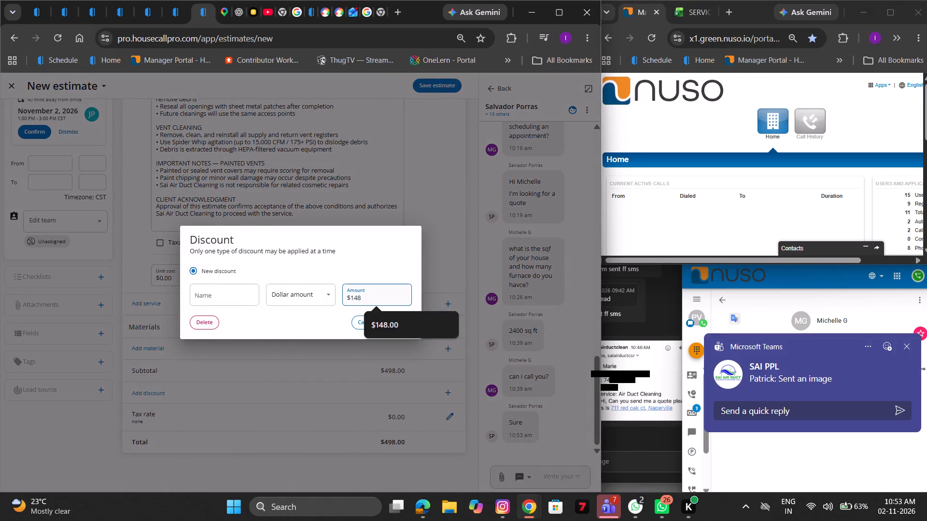
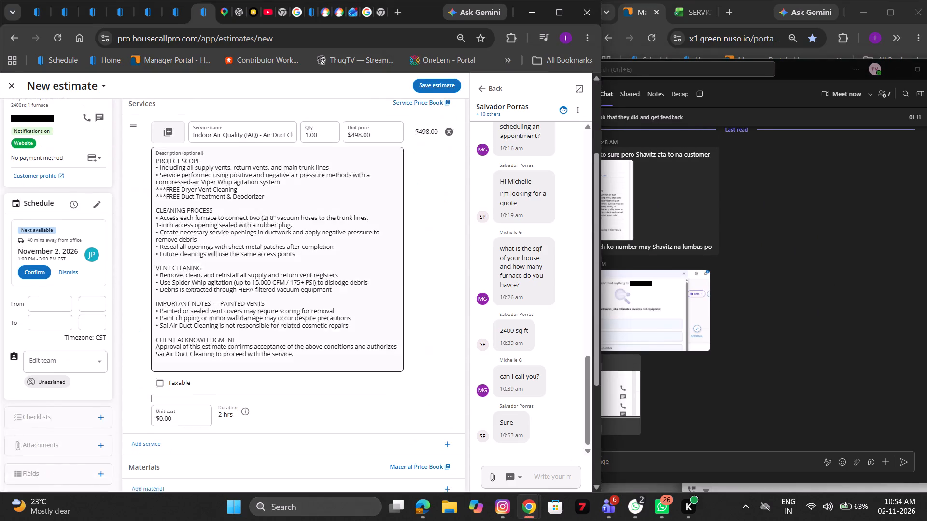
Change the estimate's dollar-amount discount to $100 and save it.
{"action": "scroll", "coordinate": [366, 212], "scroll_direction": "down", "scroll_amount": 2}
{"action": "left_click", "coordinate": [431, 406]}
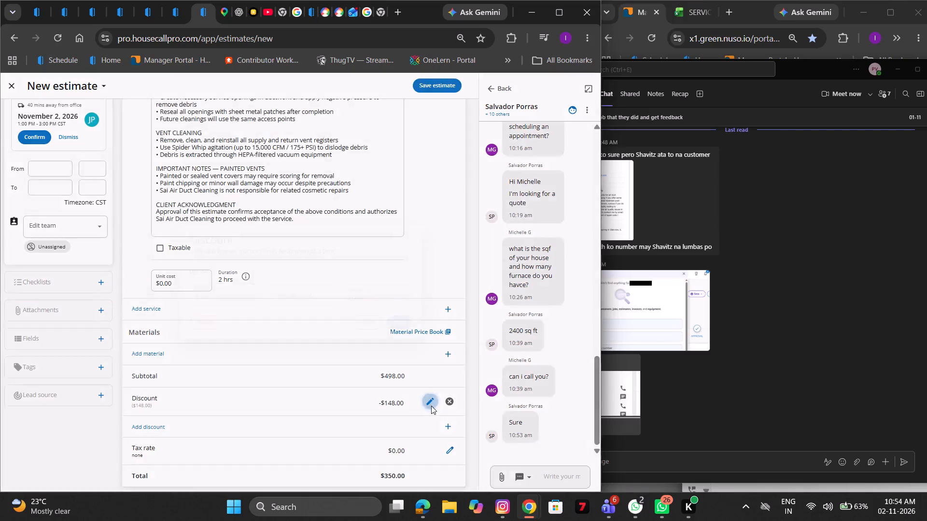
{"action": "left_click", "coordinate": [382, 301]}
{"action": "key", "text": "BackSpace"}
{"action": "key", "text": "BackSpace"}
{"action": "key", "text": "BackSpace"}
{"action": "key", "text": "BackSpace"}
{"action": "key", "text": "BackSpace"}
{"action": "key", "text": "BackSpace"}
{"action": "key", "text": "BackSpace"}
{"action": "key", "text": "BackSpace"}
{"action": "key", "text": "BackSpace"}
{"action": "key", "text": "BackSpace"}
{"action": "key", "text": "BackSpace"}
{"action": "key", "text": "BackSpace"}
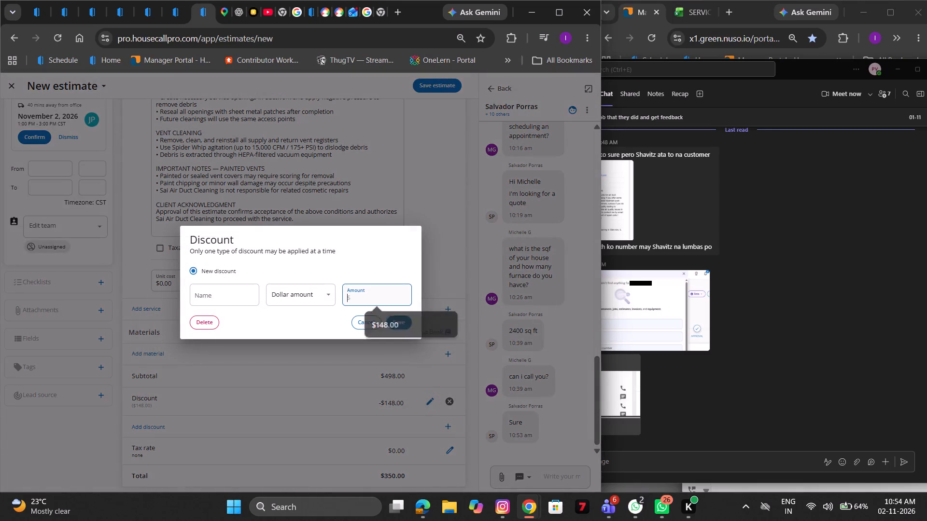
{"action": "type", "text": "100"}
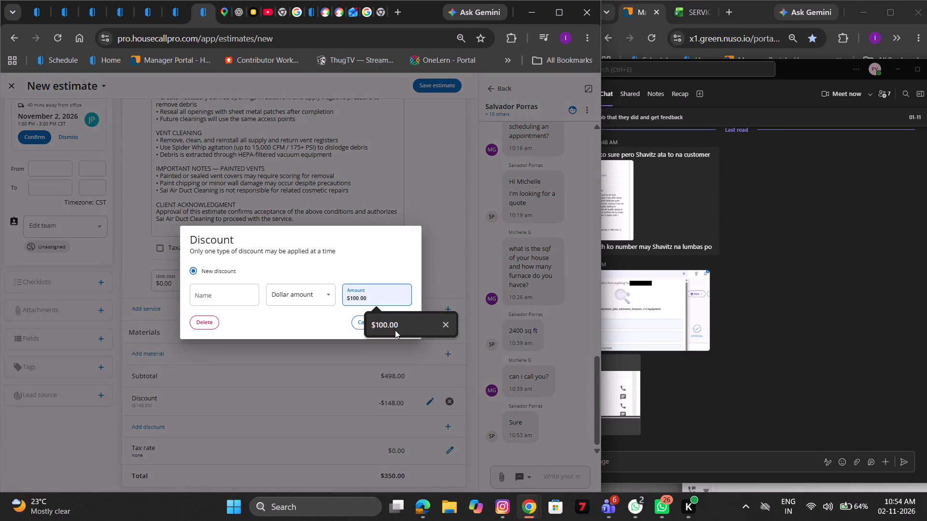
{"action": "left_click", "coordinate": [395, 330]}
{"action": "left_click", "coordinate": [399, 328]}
Set the unit price of the Indoor Air Quality air duct service to $550.
{"action": "scroll", "coordinate": [399, 328], "scroll_direction": "up", "scroll_amount": 3}
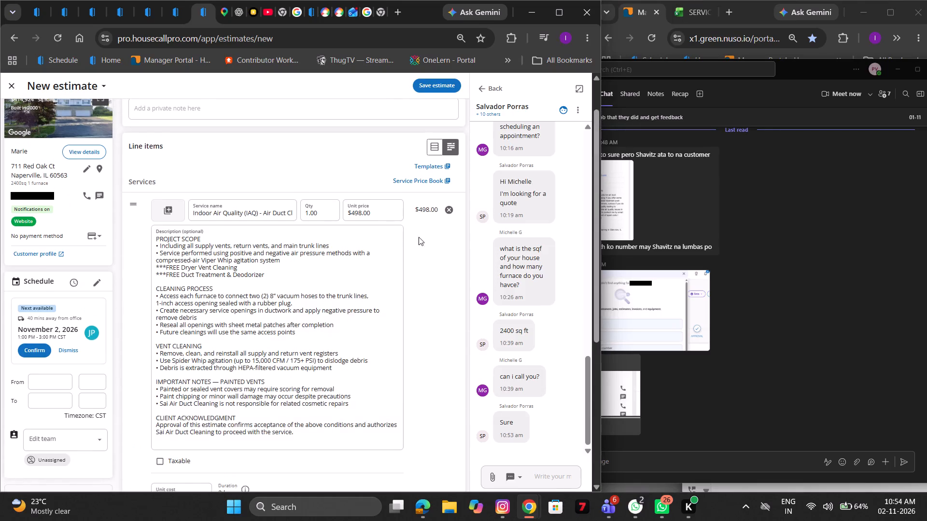
{"action": "left_click", "coordinate": [366, 210]}
{"action": "type", "text": "550"}
{"action": "left_click", "coordinate": [363, 178]}
Change the estimate's dollar-amount discount to $150 and save it.
{"action": "scroll", "coordinate": [363, 178], "scroll_direction": "down", "scroll_amount": 3}
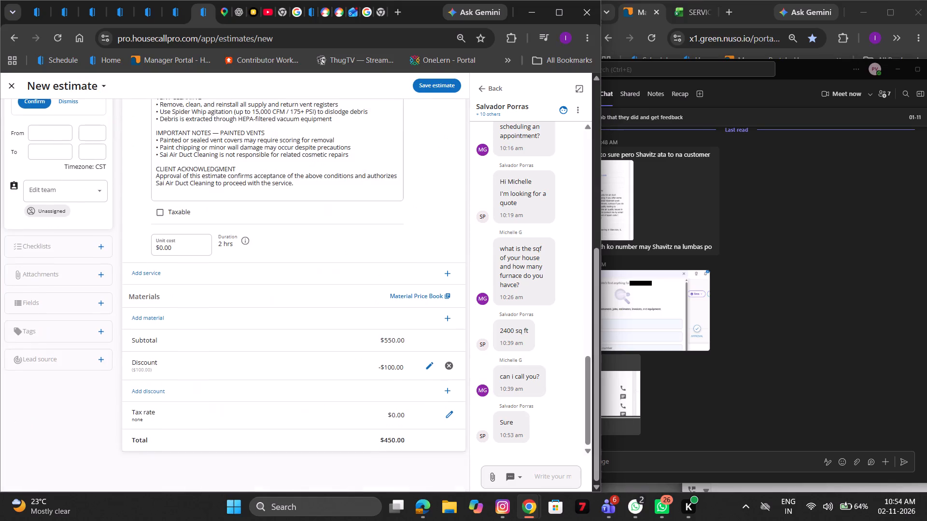
{"action": "left_click", "coordinate": [429, 370]}
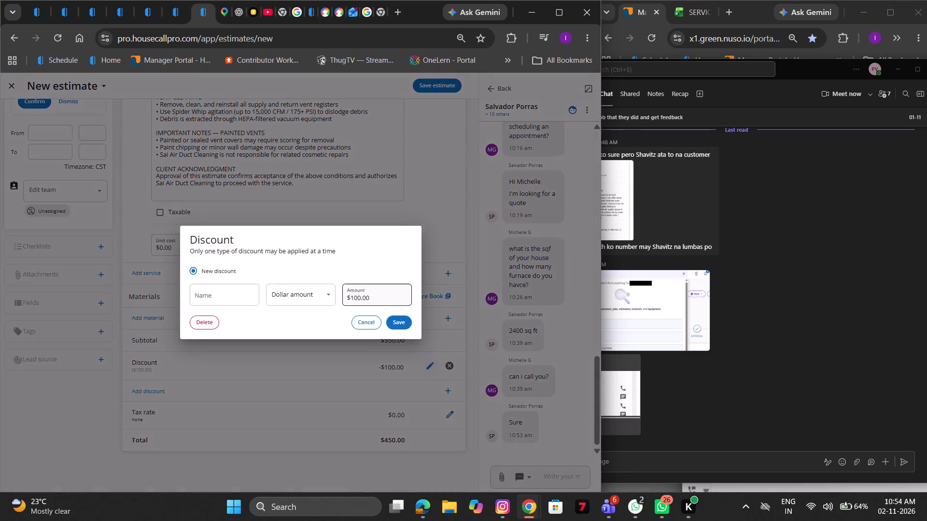
{"action": "left_click_drag", "start_coordinate": [370, 296], "coordinate": [345, 292]}
{"action": "type", "text": "159"}
{"action": "key", "text": "BackSpace"}
{"action": "key", "text": "0"}
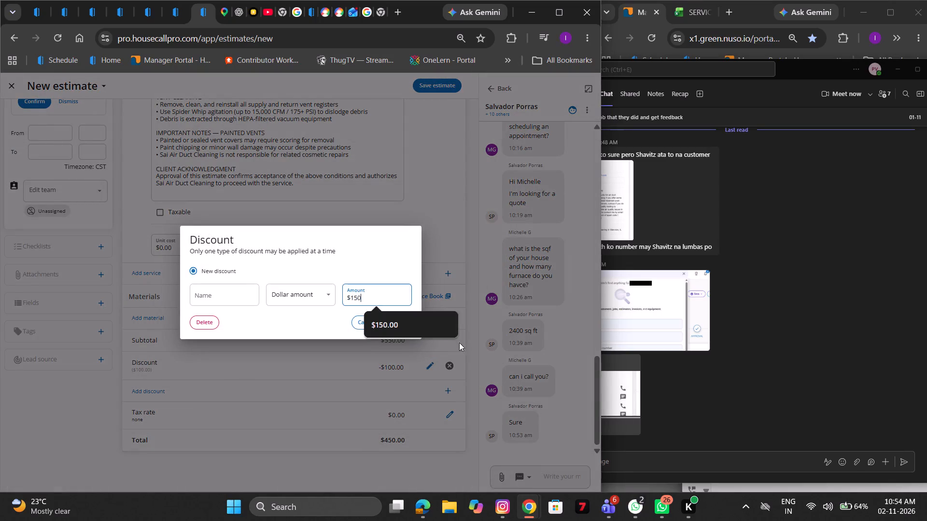
{"action": "left_click", "coordinate": [408, 325]}
{"action": "left_click", "coordinate": [403, 325]}
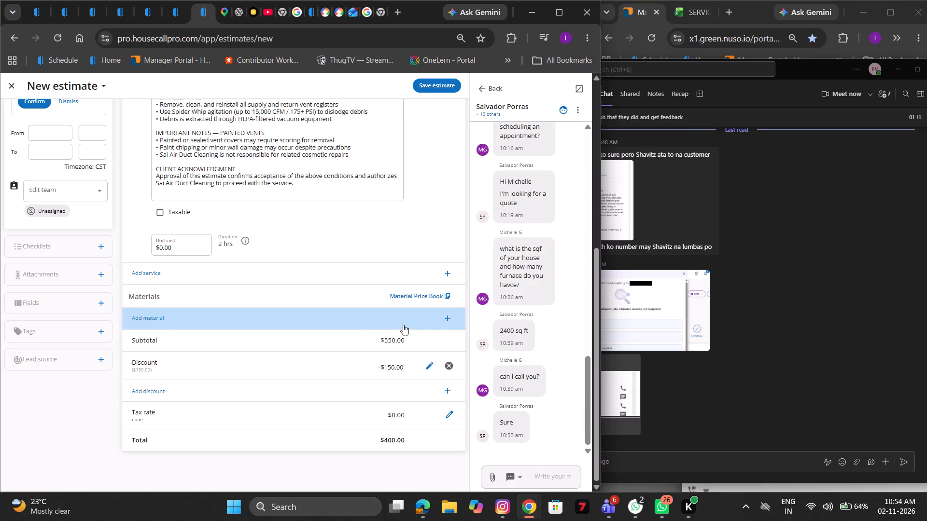
Save the new estimate for the customer.
{"action": "scroll", "coordinate": [403, 325], "scroll_direction": "up", "scroll_amount": 11}
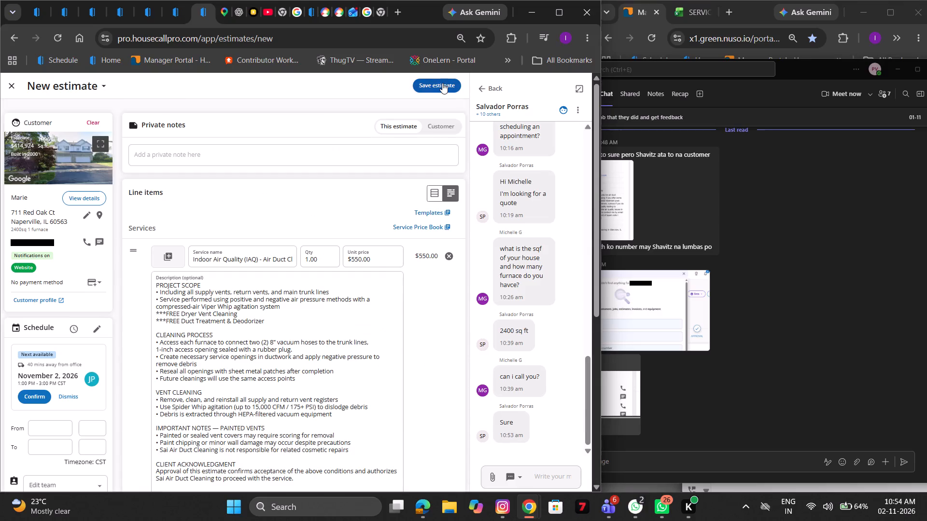
{"action": "left_click", "coordinate": [442, 83]}
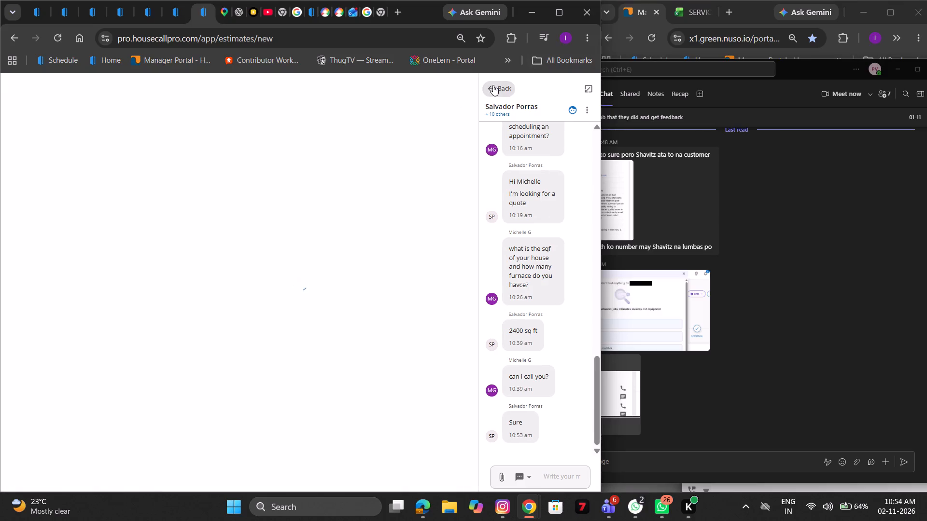
Leave the open chat conversation and collapse the chats pane beside the saved estimate.
{"action": "left_click", "coordinate": [493, 85]}
{"action": "left_click", "coordinate": [590, 84]}
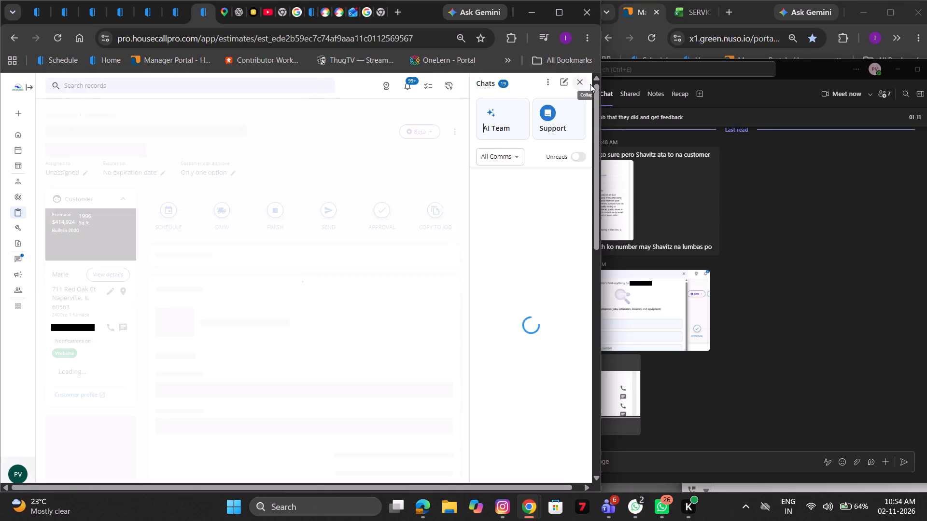
{"action": "left_click", "coordinate": [582, 78]}
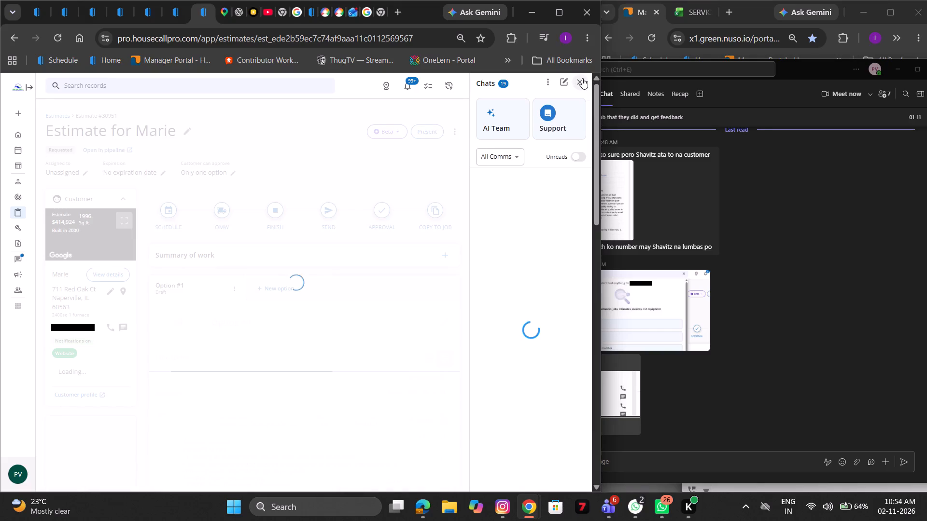
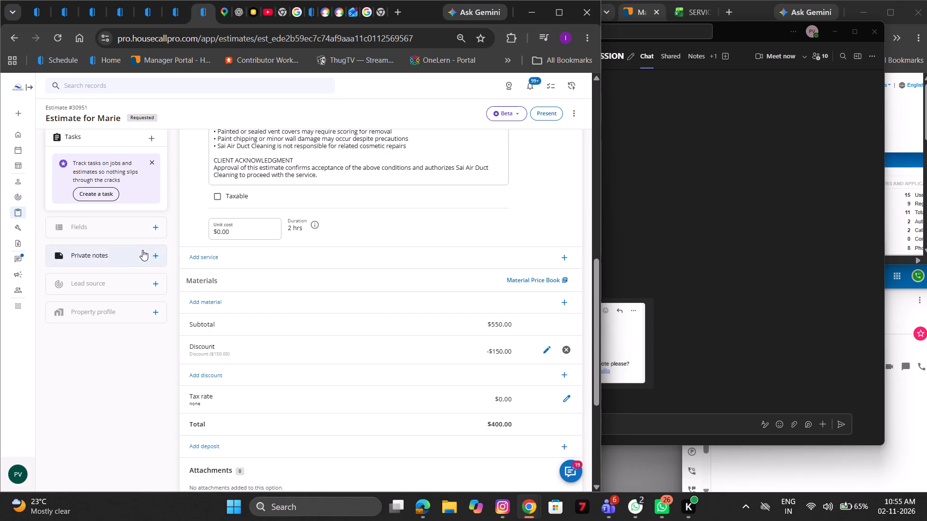
Start a private note saying the customer wants air duct cleaning, 2400sq ft, 1 furnace, dryer on the main floor venting out to the side.
{"action": "left_click", "coordinate": [142, 250]}
{"action": "type", "text": "Customer is looking for air duct cleaning. 2400sq ft 1 fr"}
{"action": "key", "text": "BackSpace"}
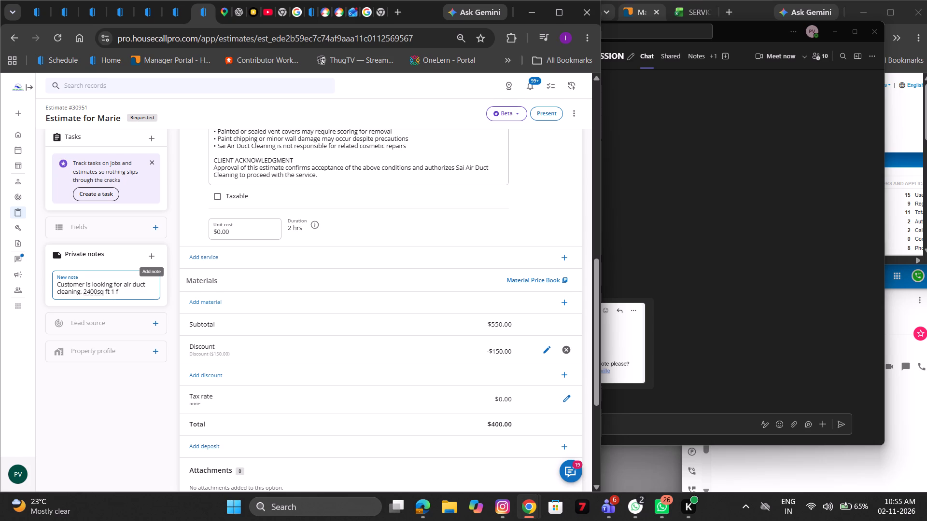
{"action": "type", "text": "urnace, s"}
{"action": "key", "text": "BackSpace"}
{"action": "type", "text": "de"}
{"action": "key", "text": "BackSpace"}
{"action": "key", "text": "Home"}
{"action": "key", "text": "r"}
{"action": "key", "text": "BackSpace"}
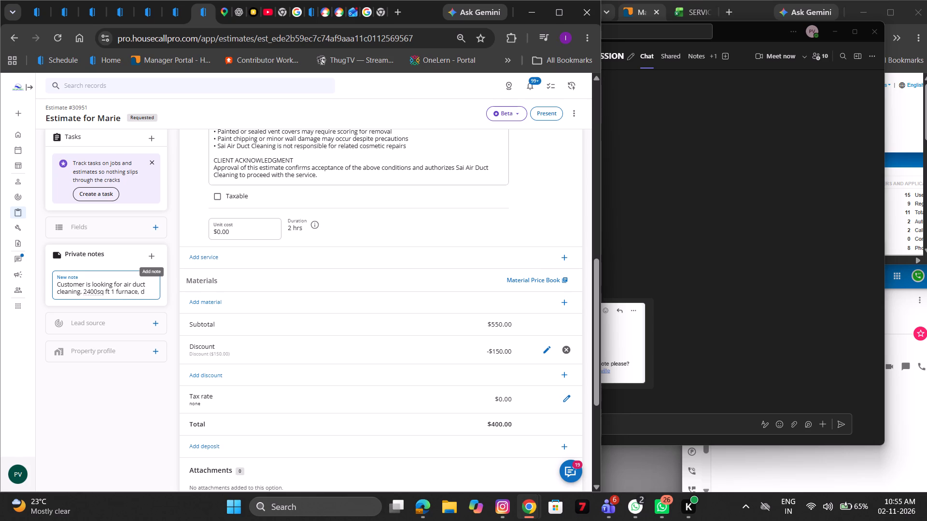
{"action": "left_click", "coordinate": [150, 294]}
{"action": "type", "text": "ryer is on the main floor vents out to the side"}
Add to the note that the service and how it is done were explained, and $398 was initially quoted for the air duct cleaning.
{"action": "type", "text": ". I explained her about the service what we do ho we"}
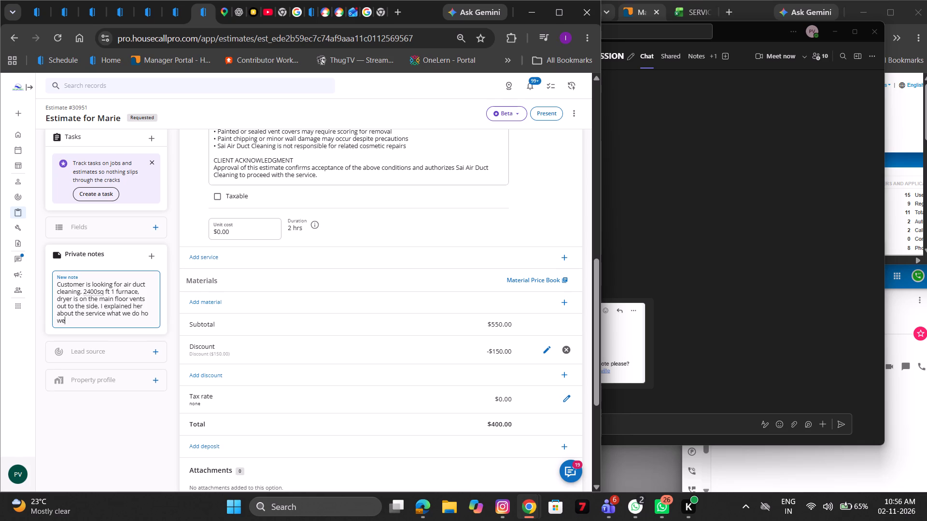
{"action": "key", "text": "BackSpace"}
{"action": "key", "text": "BackSpace"}
{"action": "key", "text": "BackSpace"}
{"action": "type", "text": "w we do. Initall"}
{"action": "key", "text": "BackSpace"}
{"action": "key", "text": "BackSpace"}
{"action": "key", "text": "BackSpace"}
{"action": "type", "text": "ially quoted $398 for the air duct cleaning"}
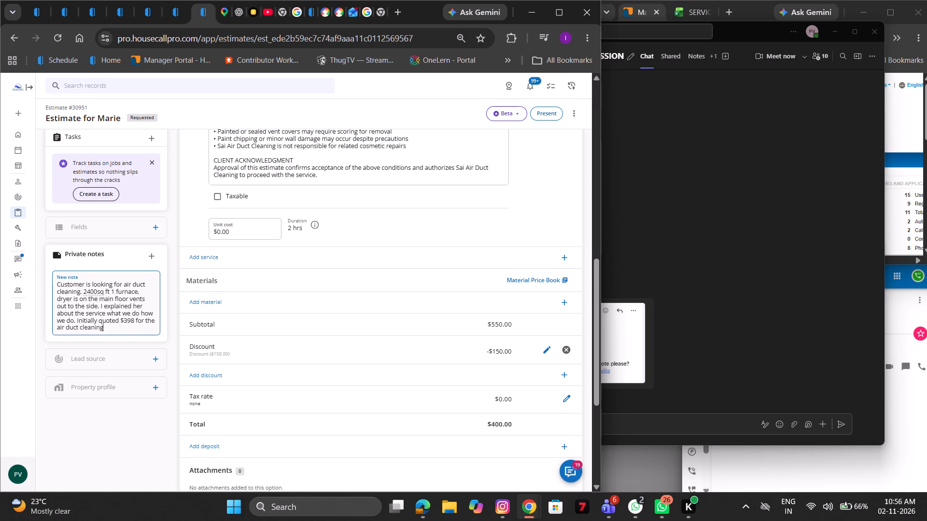
Continue the note: after negotiation quoted best $350, she asked for dryer, and both were offered for $400.
{"action": "type", "text": ". After negotiatio"}
{"action": "type", "text": "n quoted best for"}
{"action": "key", "text": "space"}
{"action": "key", "text": "BackSpace"}
{"action": "key", "text": "BackSpace"}
{"action": "key", "text": "BackSpace"}
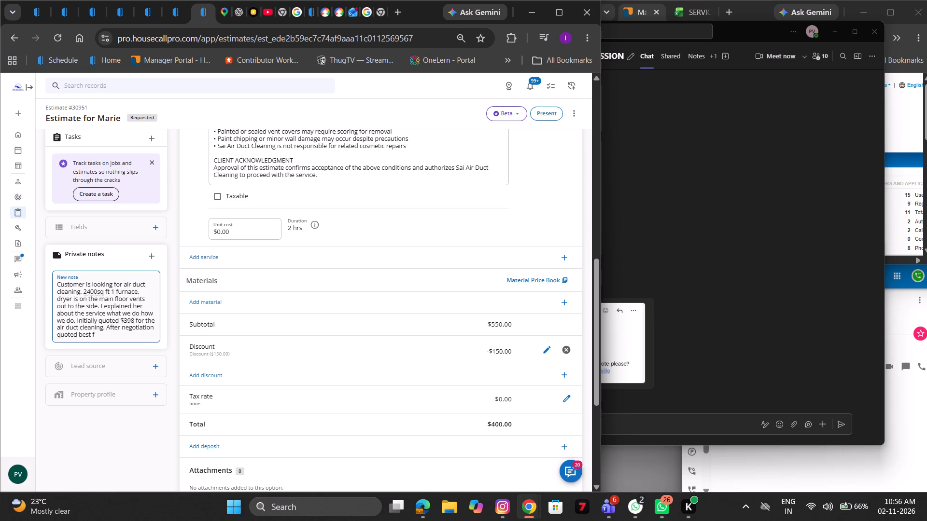
{"action": "key", "text": "shift+BackSpace"}
{"action": "type", "text": "$2"}
{"action": "key", "text": "BackSpace"}
{"action": "type", "text": "35o"}
{"action": "key", "text": "BackSpace"}
{"action": "type", "text": "0 she asked for dryer i offered both"}
{"action": "key", "text": "space"}
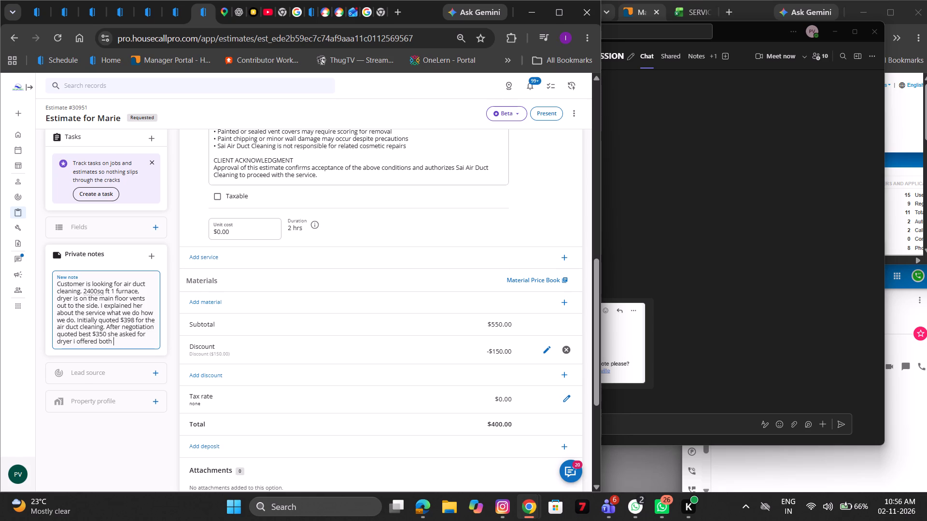
{"action": "type", "text": "for $400"}
Add to the note that she said she will callback as she is shopping around.
{"action": "type", "text": ". She os"}
{"action": "key", "text": "BackSpace"}
{"action": "key", "text": "BackSpace"}
{"action": "type", "text": "ius"}
{"action": "key", "text": "space"}
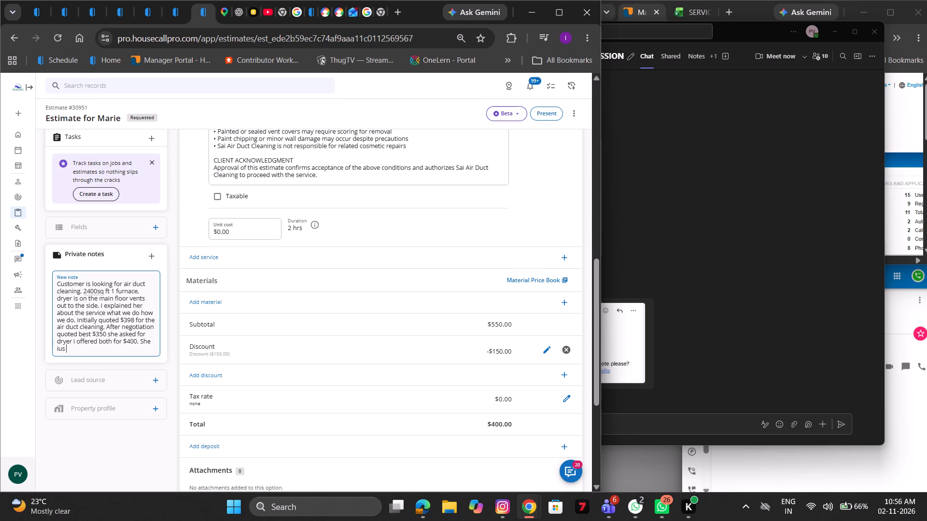
{"action": "key", "text": "BackSpace"}
{"action": "key", "text": "BackSpace"}
{"action": "key", "text": "BackSpace"}
{"action": "key", "text": "BackSpace"}
{"action": "type", "text": "sai d"}
{"action": "key", "text": "BackSpace"}
{"action": "key", "text": "BackSpace"}
{"action": "type", "text": "d she iw"}
{"action": "key", "text": "BackSpace"}
{"action": "key", "text": "BackSpace"}
{"action": "type", "text": "will callback s"}
{"action": "key", "text": "BackSpace"}
{"action": "type", "text": "as she ois"}
{"action": "key", "text": "space"}
{"action": "key", "text": "BackSpace"}
{"action": "key", "text": "BackSpace"}
{"action": "key", "text": "BackSpace"}
{"action": "key", "text": "BackSpace"}
{"action": "type", "text": "is shjo"}
{"action": "key", "text": "BackSpace"}
{"action": "key", "text": "BackSpace"}
{"action": "type", "text": "opping aroun d"}
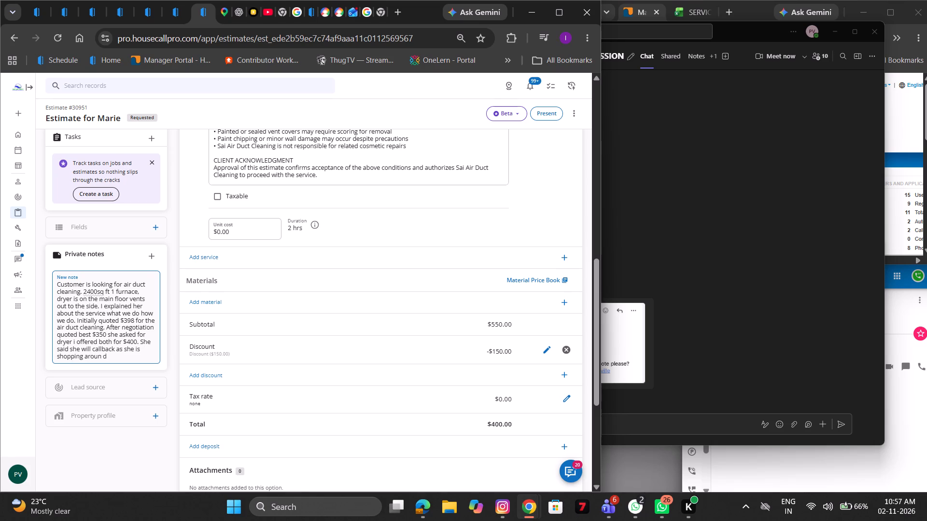
{"action": "key", "text": "BackSpace"}
{"action": "key", "text": "BackSpace"}
{"action": "type", "text": "d/"}
{"action": "key", "text": "BackSpace"}
End the note with "Quoted $400 with sanitization if she books with us today.".
{"action": "type", "text": ". Quoted"}
{"action": "key", "text": "space"}
{"action": "key", "text": "BackSpace"}
{"action": "key", "text": "BackSpace"}
{"action": "key", "text": "BackSpace"}
{"action": "type", "text": "ed $400 with sani"}
{"action": "type", "text": "tization if she booked"}
{"action": "key", "text": "BackSpace"}
{"action": "key", "text": "BackSpace"}
{"action": "type", "text": "s with us todayh"}
{"action": "key", "text": "BackSpace"}
{"action": "key", "text": "period"}
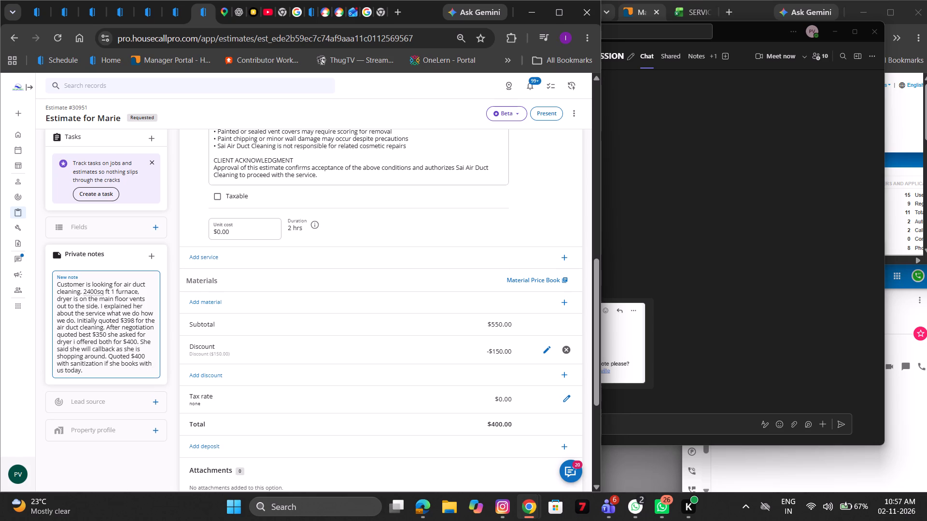
Select the text written in the new private note.
{"action": "left_click_drag", "start_coordinate": [118, 374], "coordinate": [37, 274]}
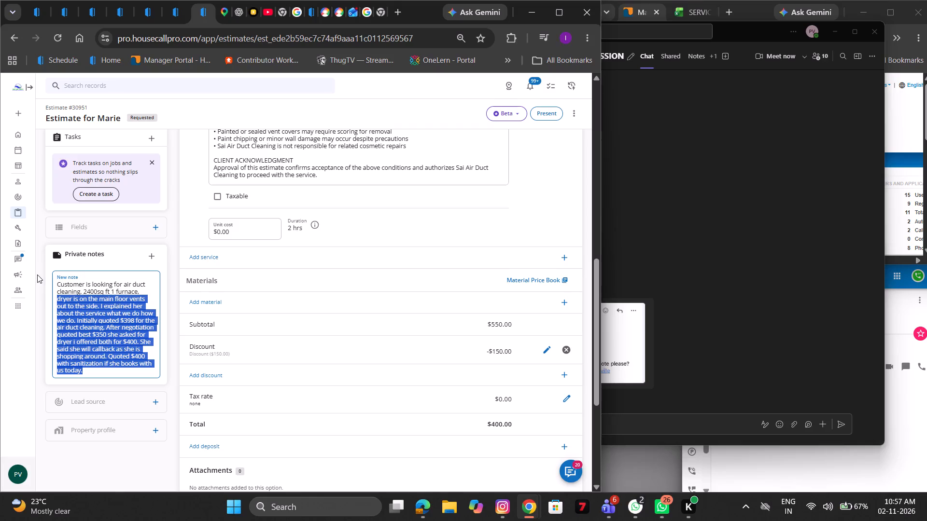